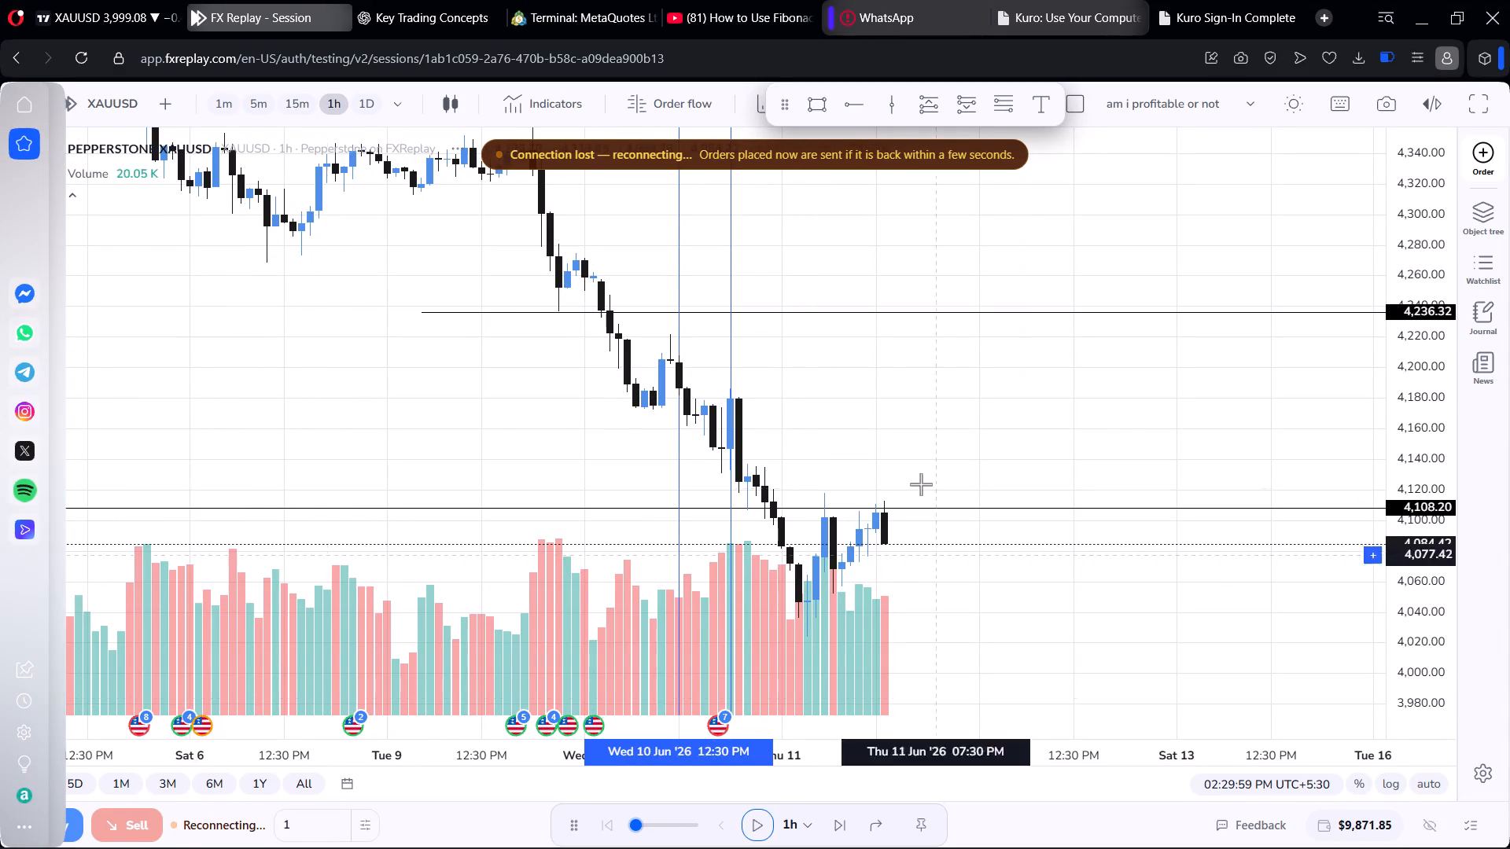
# Examine the recent XAUUSD price action around the marked horizontal levels on the 1-hour chart.
pyautogui.scroll(-5, 990, 215)
pyautogui.moveTo(833, 344); pyautogui.dragTo(626, 141)
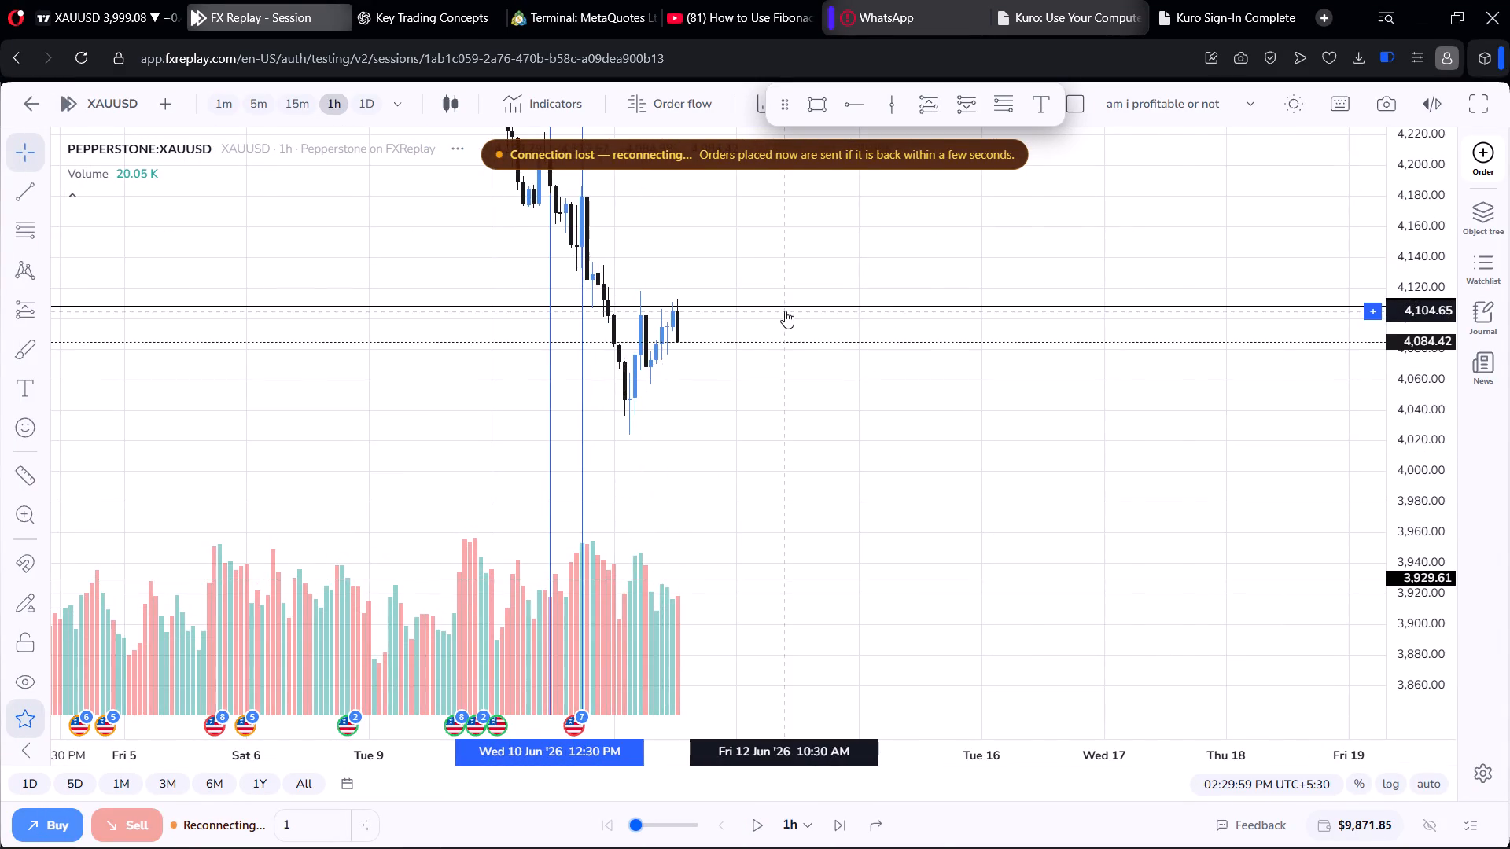
pyautogui.scroll(-3, 786, 311)
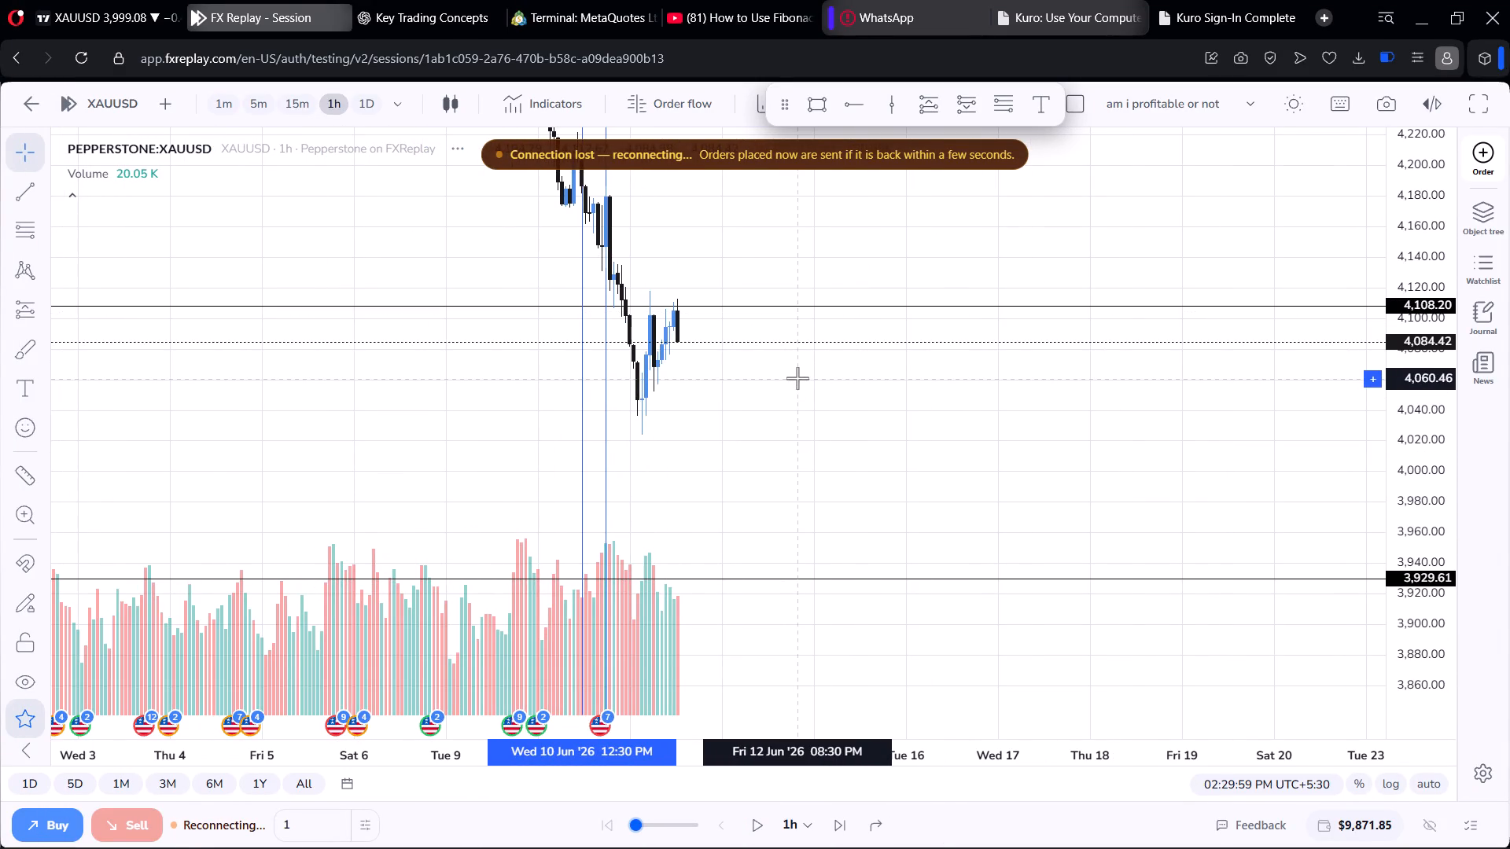
pyautogui.moveTo(693, 255); pyautogui.dragTo(746, 300)
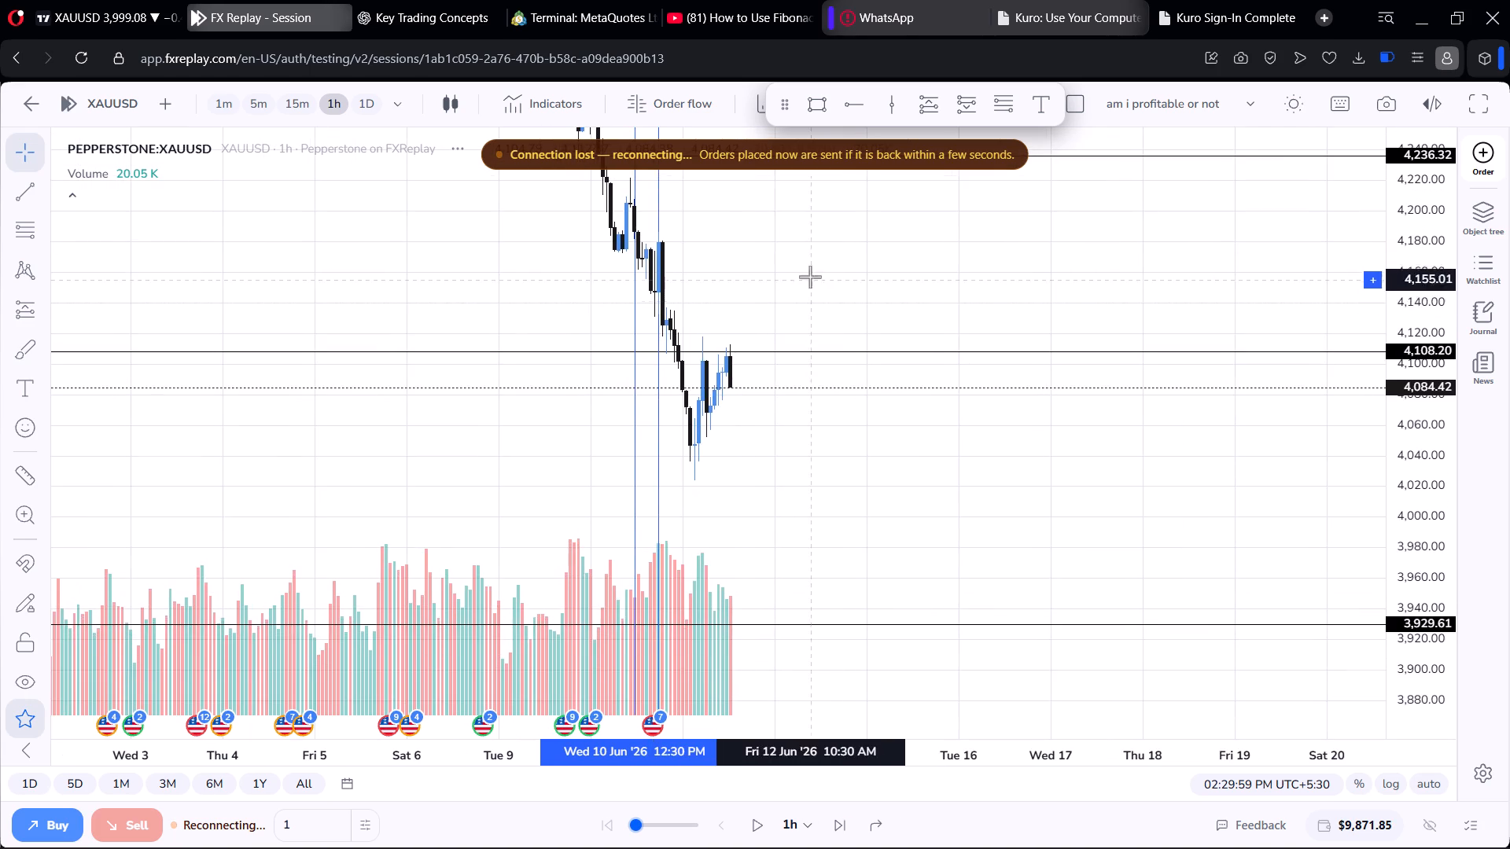
pyautogui.moveTo(811, 277); pyautogui.dragTo(832, 407)
pyautogui.scroll(-5, 1433, 326)
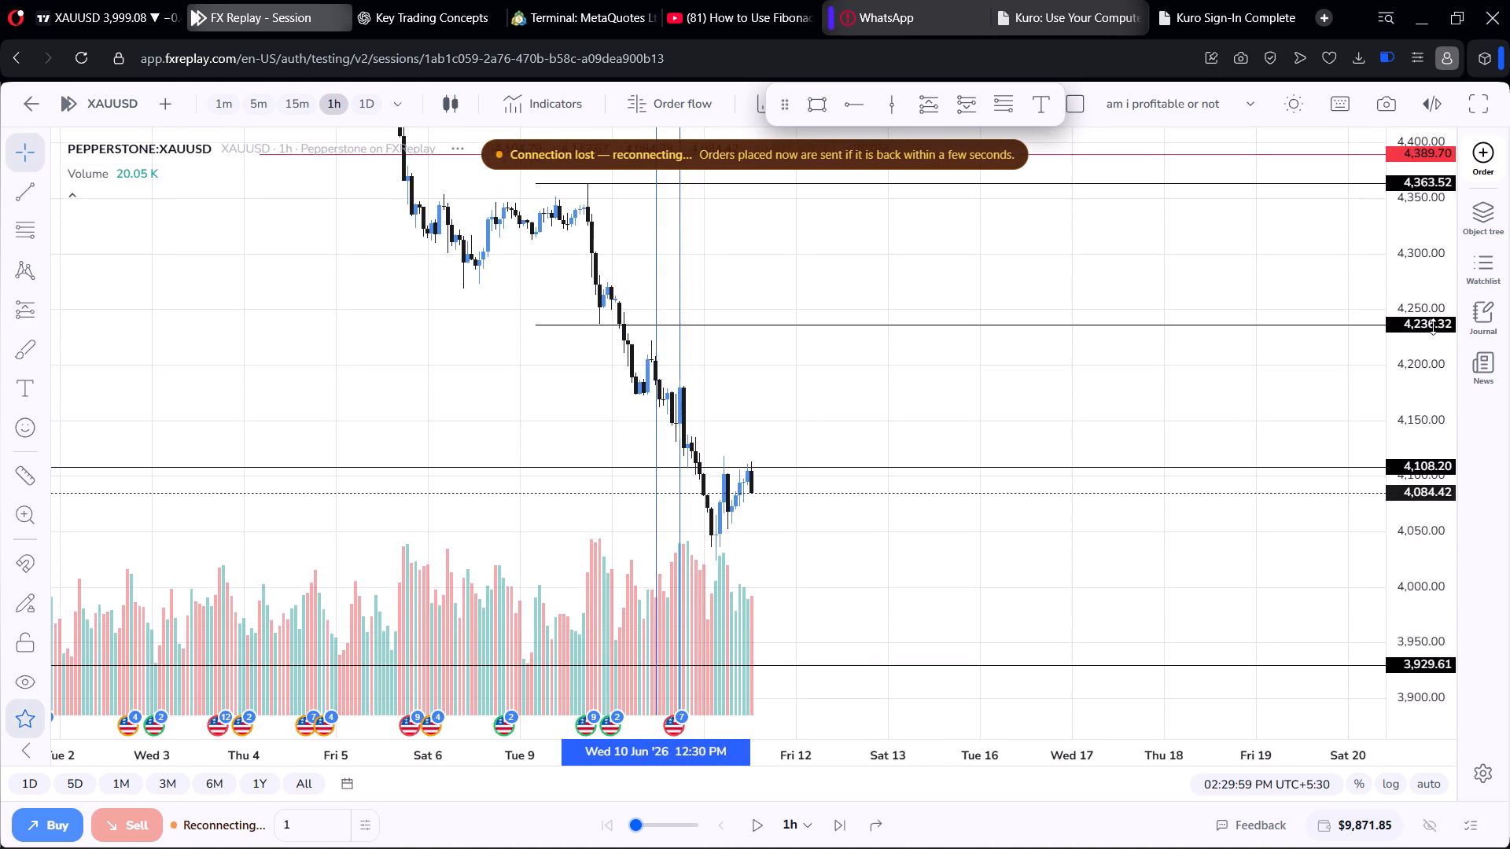
pyautogui.scroll(-5, 1433, 326)
pyautogui.scroll(-5, 830, 333)
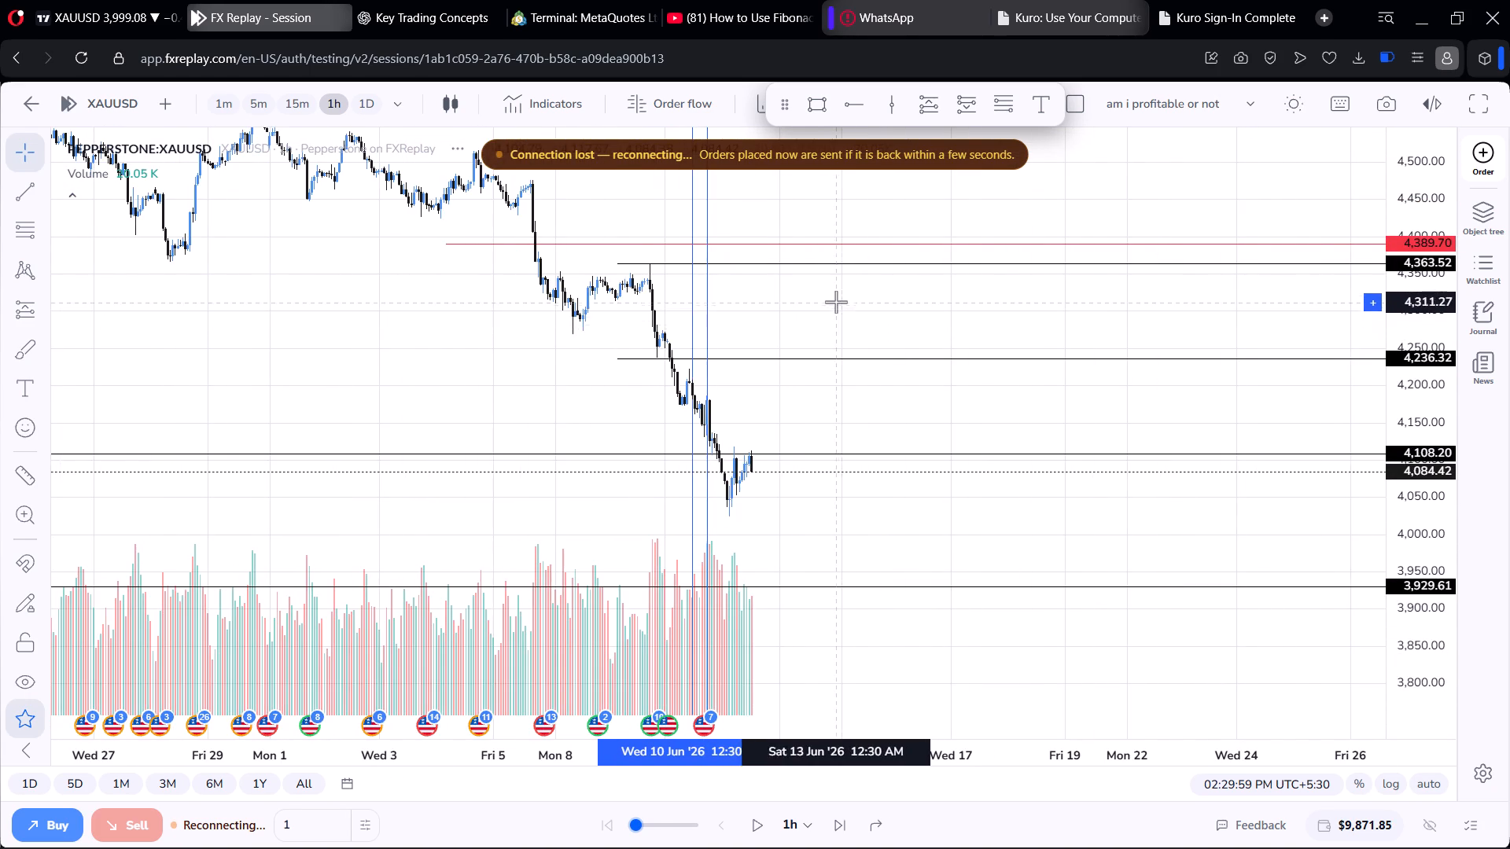
pyautogui.scroll(8, 836, 302)
pyautogui.moveTo(836, 302); pyautogui.dragTo(957, 189)
pyautogui.scroll(-4, 885, 279)
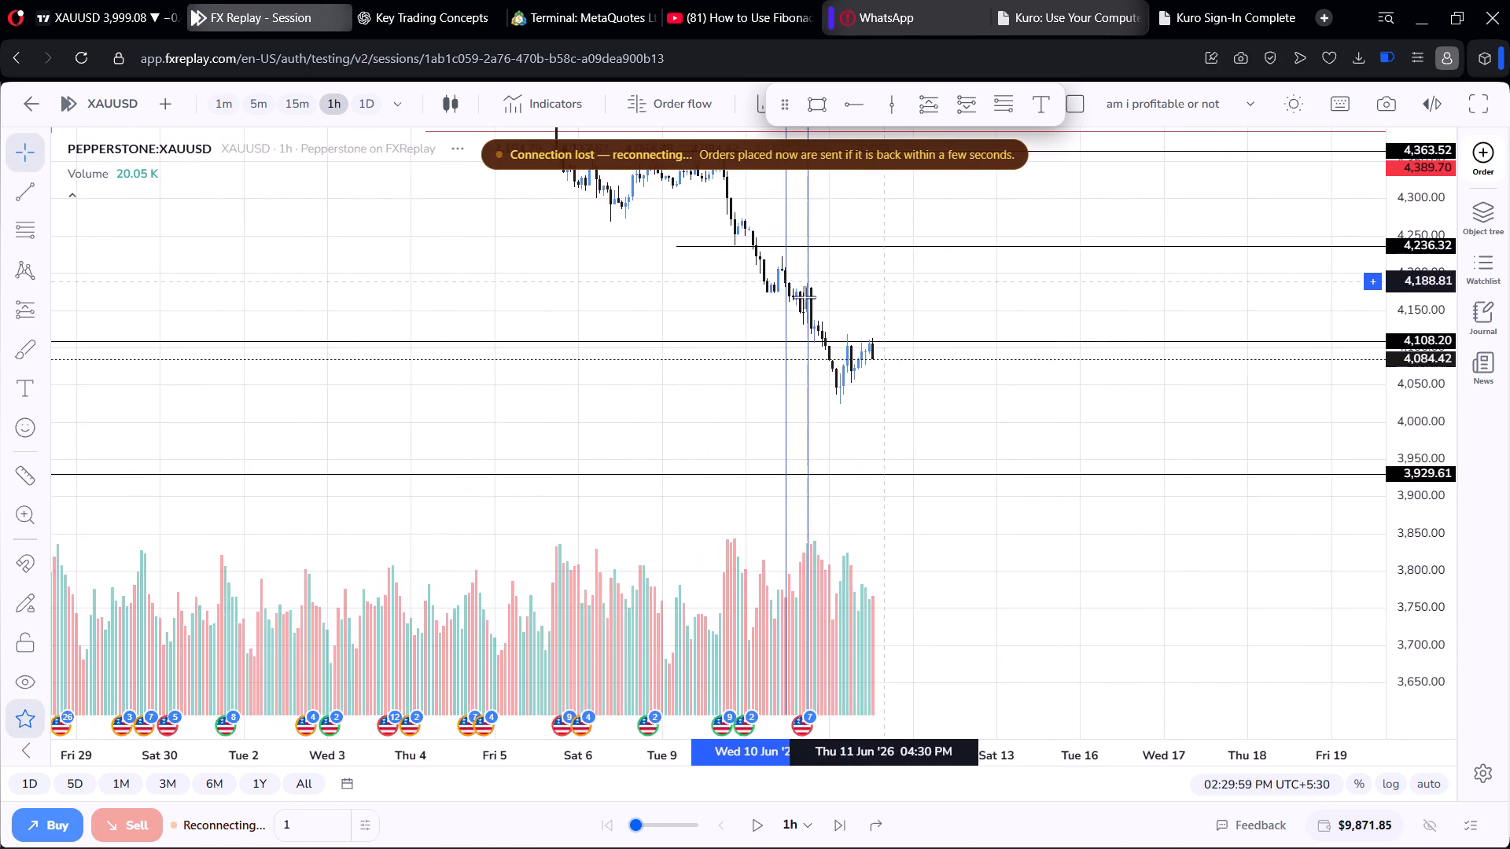
pyautogui.scroll(-16, 789, 296)
pyautogui.scroll(-17, 787, 297)
pyautogui.scroll(7, 787, 297)
# Switch the XAUUSD chart to the daily timeframe.
pyautogui.click(375, 105)
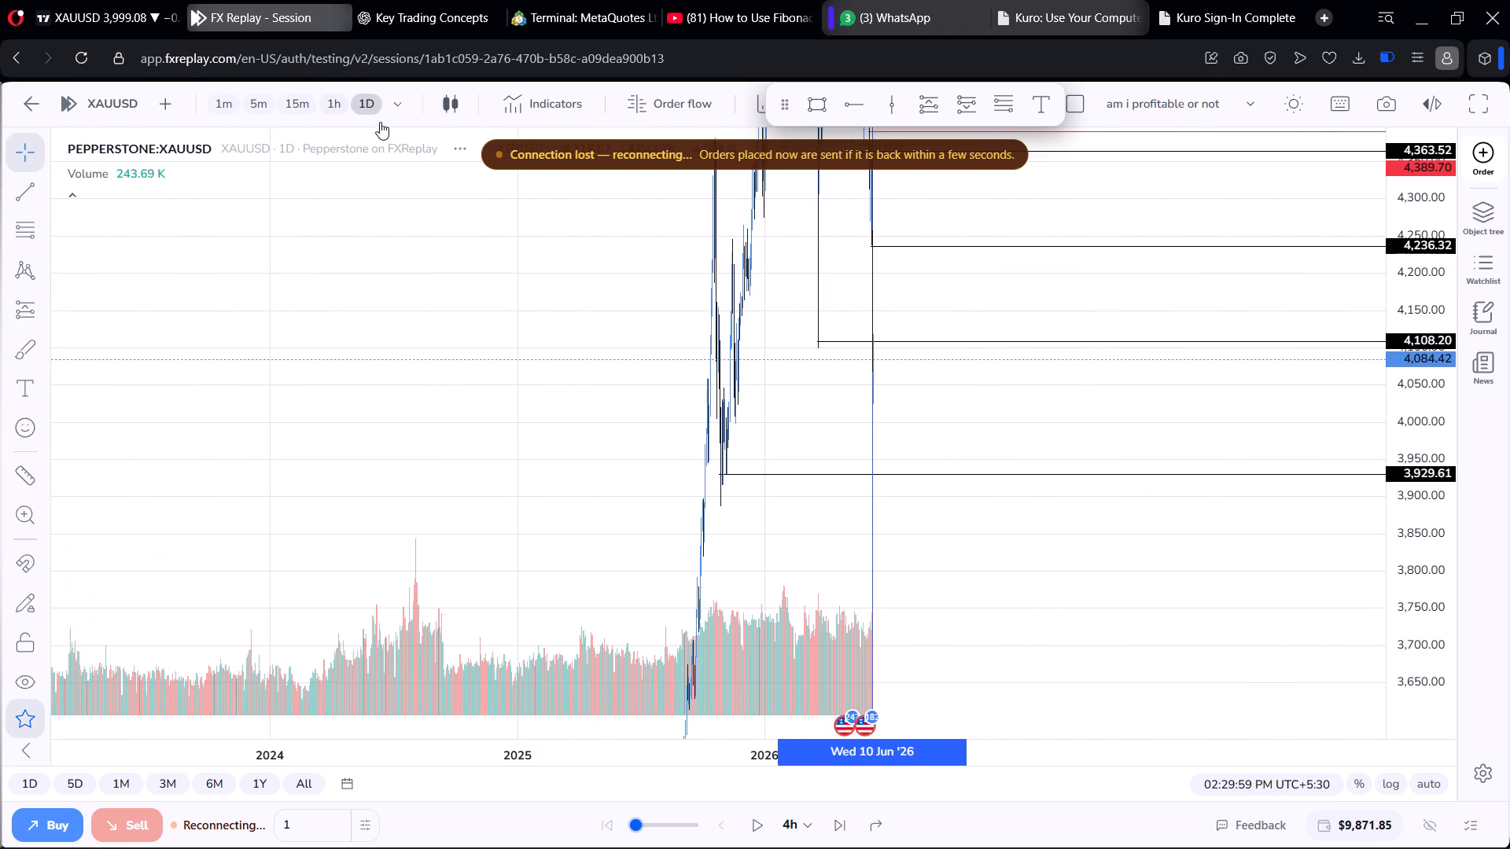
# Move the 4,236.32 horizontal ray down to the bottom of the 10 June daily candle's body, at about 4,069.53.
pyautogui.scroll(-1, 825, 263)
pyautogui.scroll(11, 772, 289)
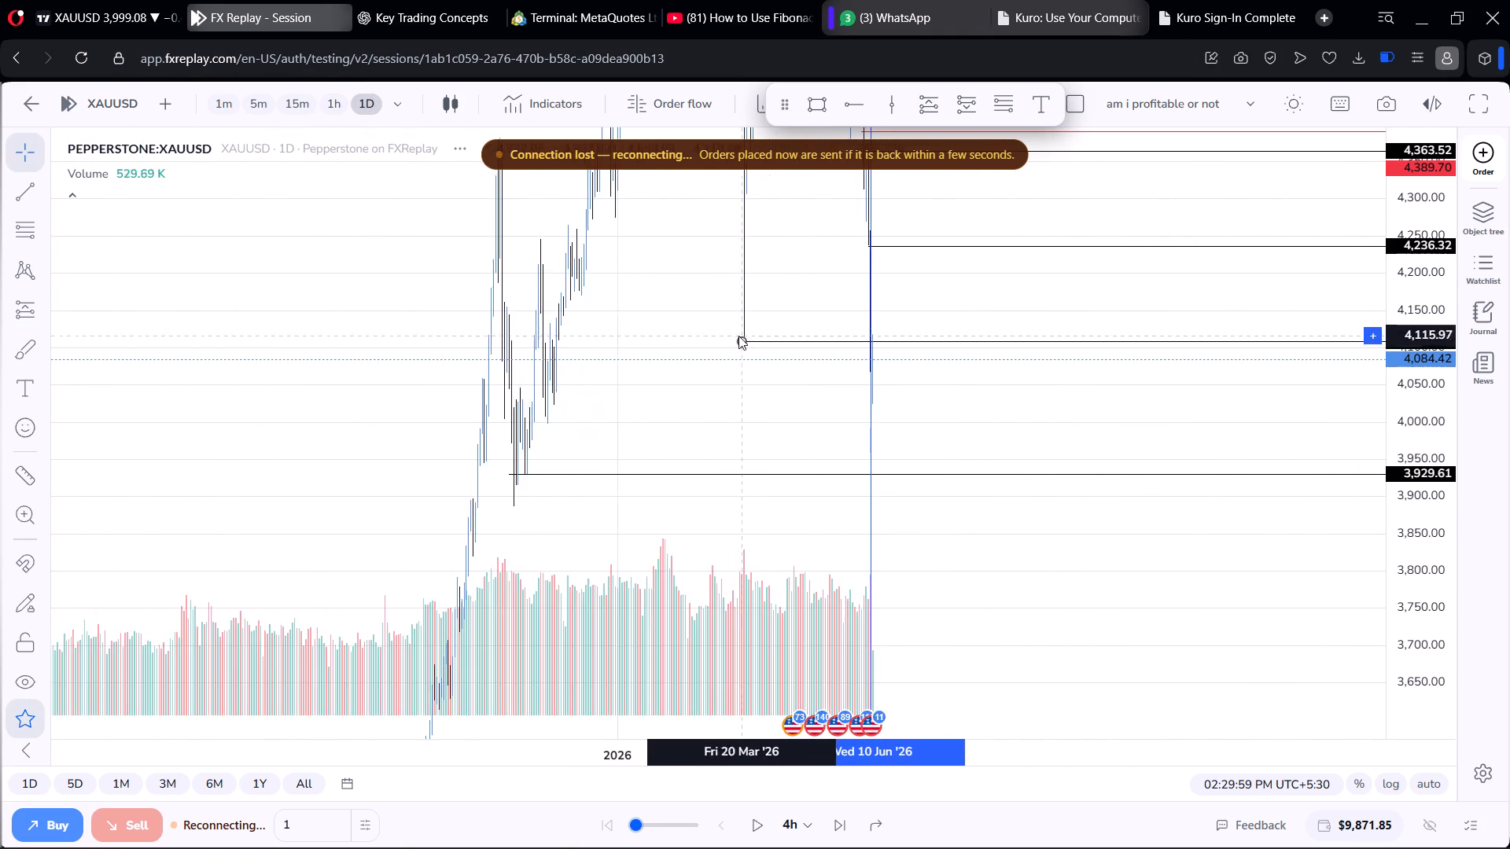
pyautogui.scroll(4, 738, 336)
pyautogui.moveTo(923, 266); pyautogui.dragTo(746, 274)
pyautogui.scroll(12, 737, 273)
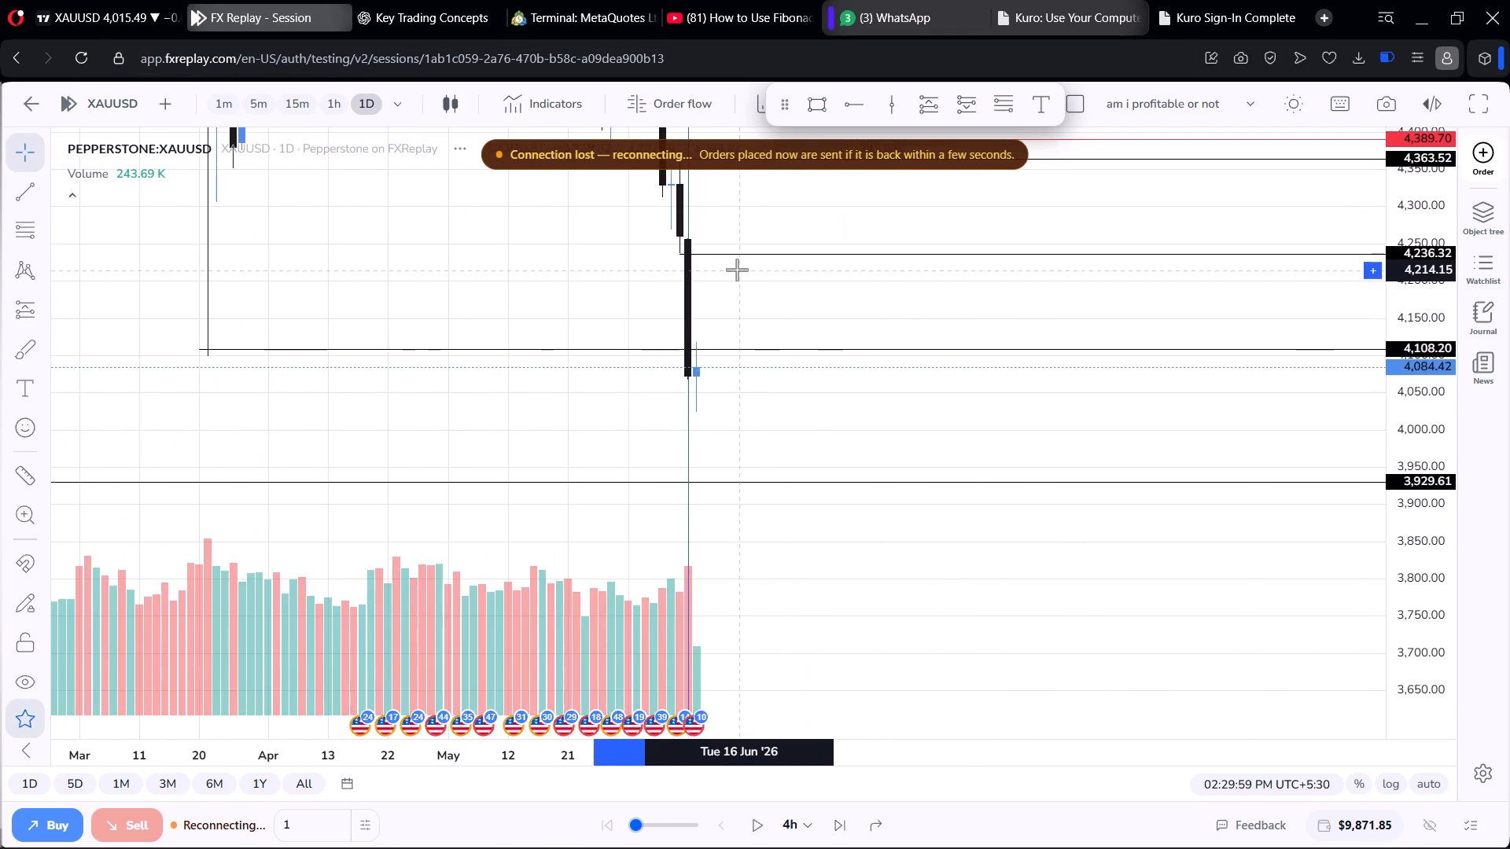
pyautogui.moveTo(487, 251); pyautogui.dragTo(594, 325)
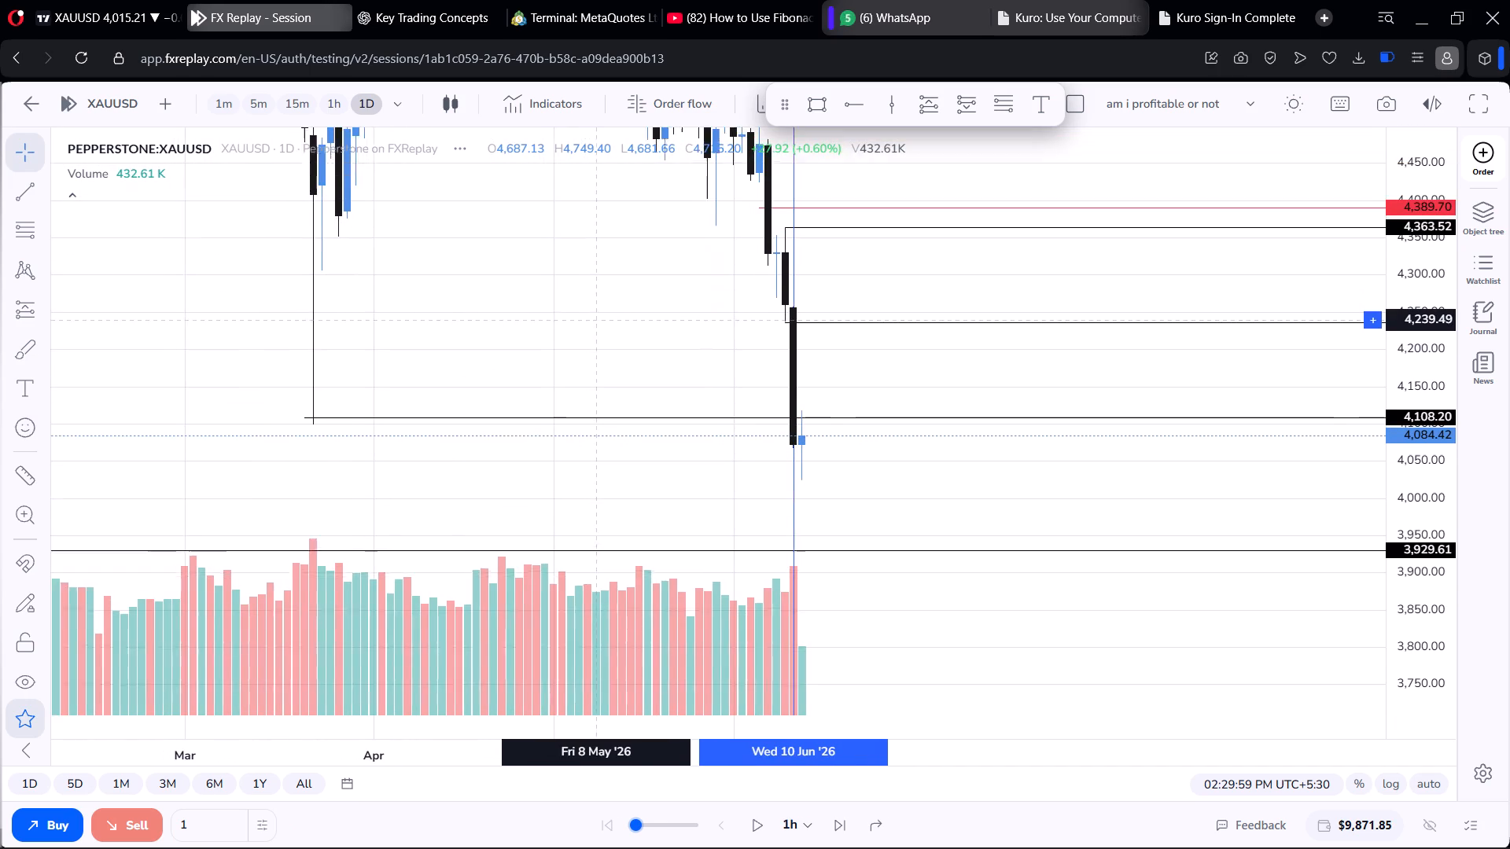
pyautogui.moveTo(594, 325); pyautogui.dragTo(597, 356)
pyautogui.moveTo(902, 355); pyautogui.dragTo(906, 361)
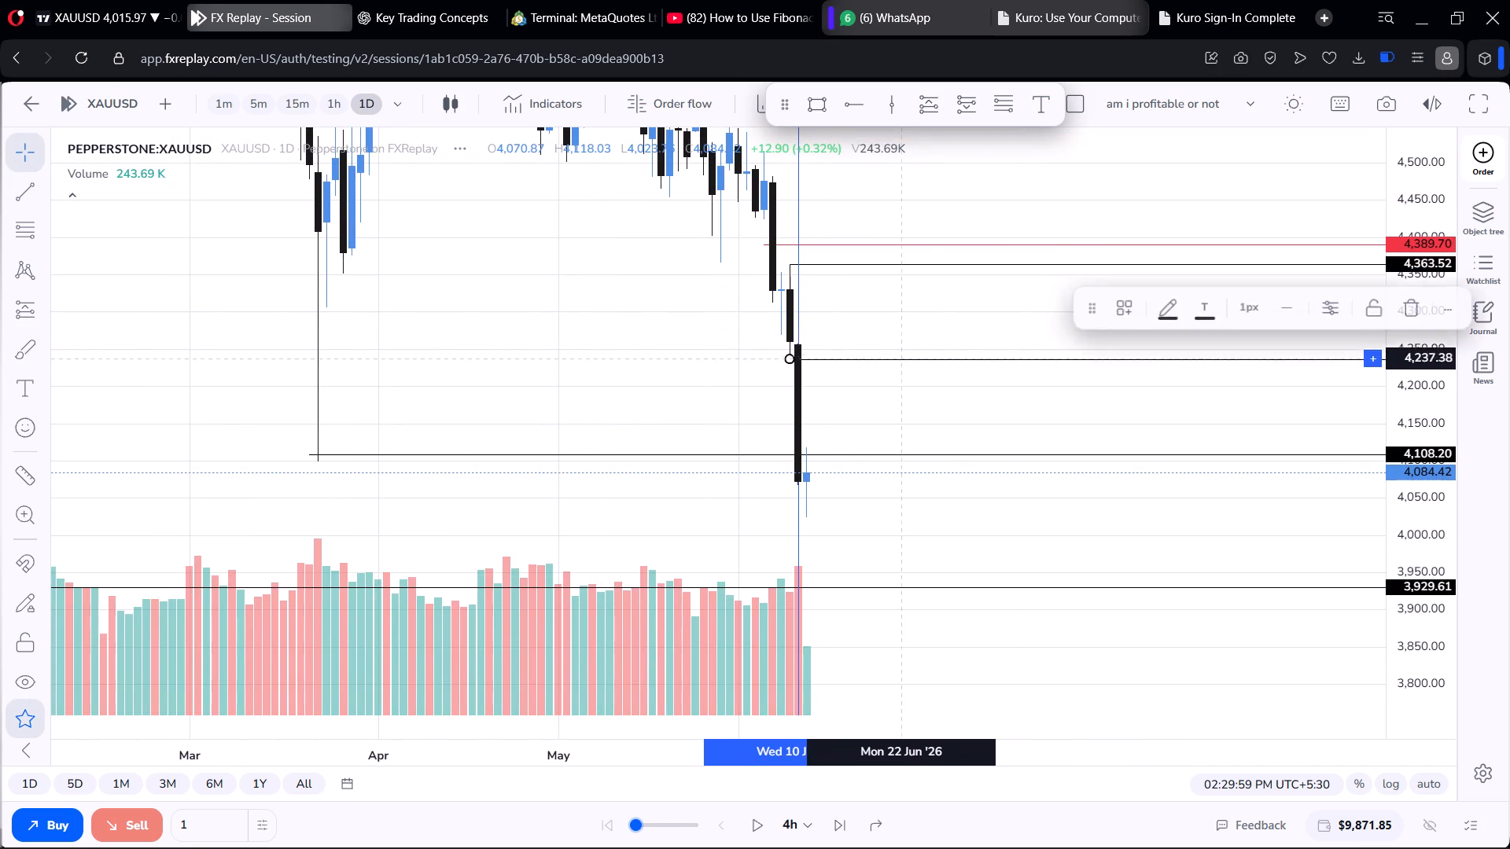
pyautogui.moveTo(906, 361); pyautogui.dragTo(913, 483)
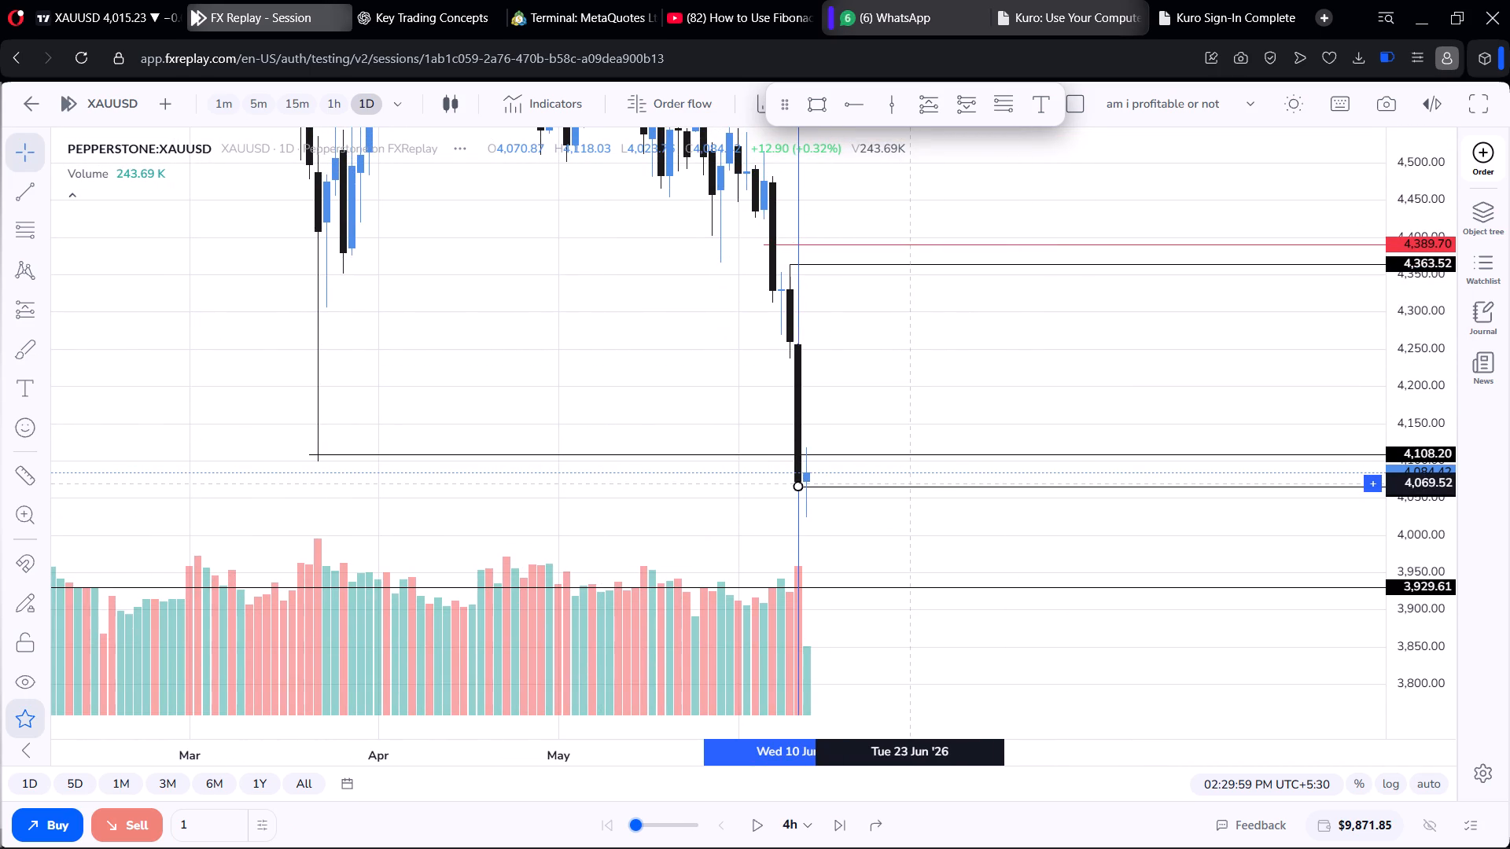
pyautogui.moveTo(913, 483); pyautogui.dragTo(915, 480)
pyautogui.click(891, 381)
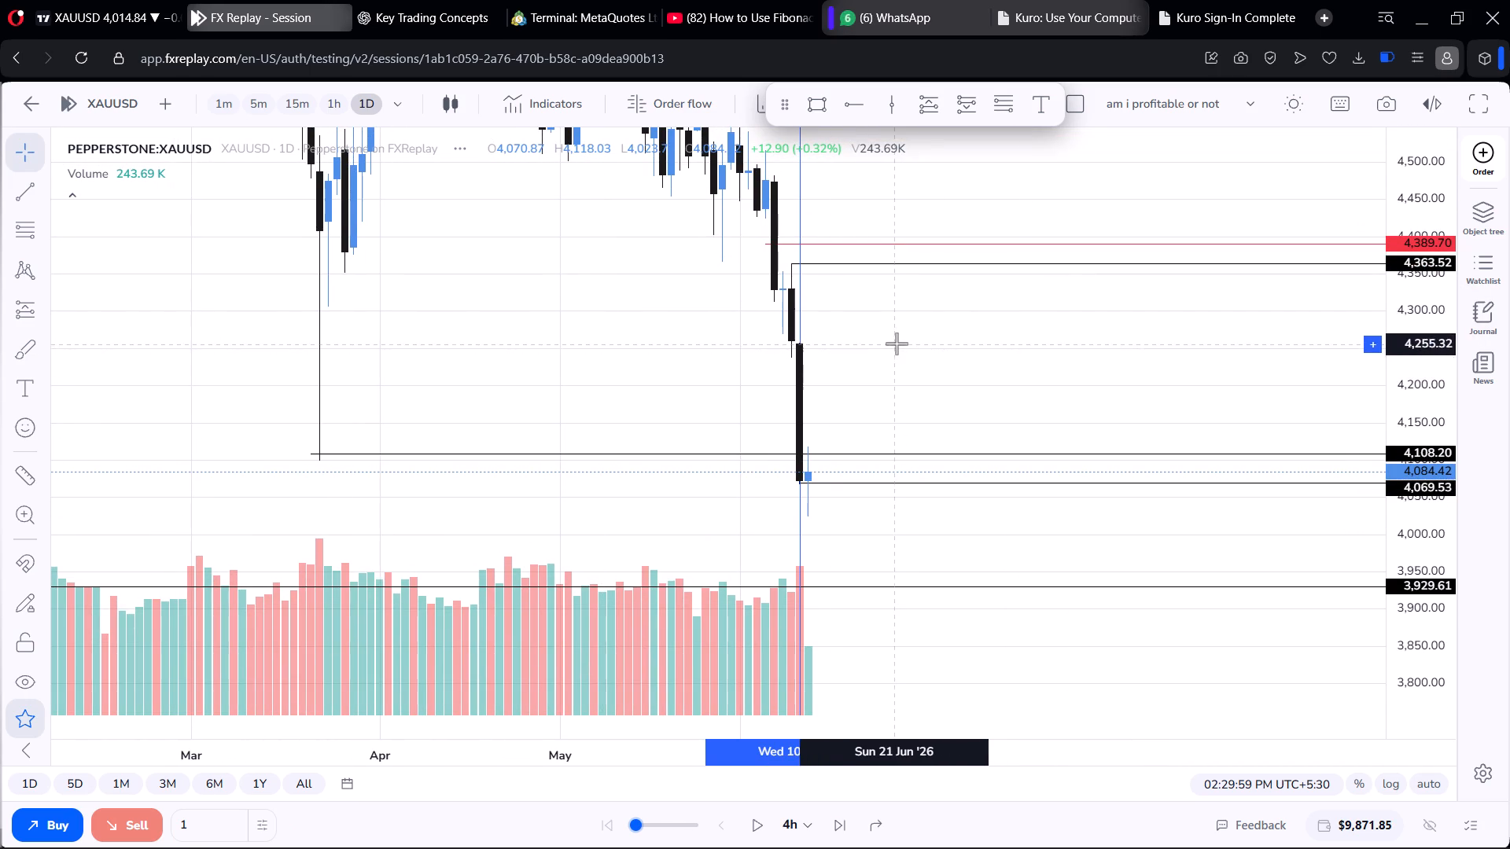
# Move the 4,363.52 horizontal ray down to just above the 10 June candle's open, at about 4,266.39.
pyautogui.moveTo(875, 261); pyautogui.dragTo(881, 329)
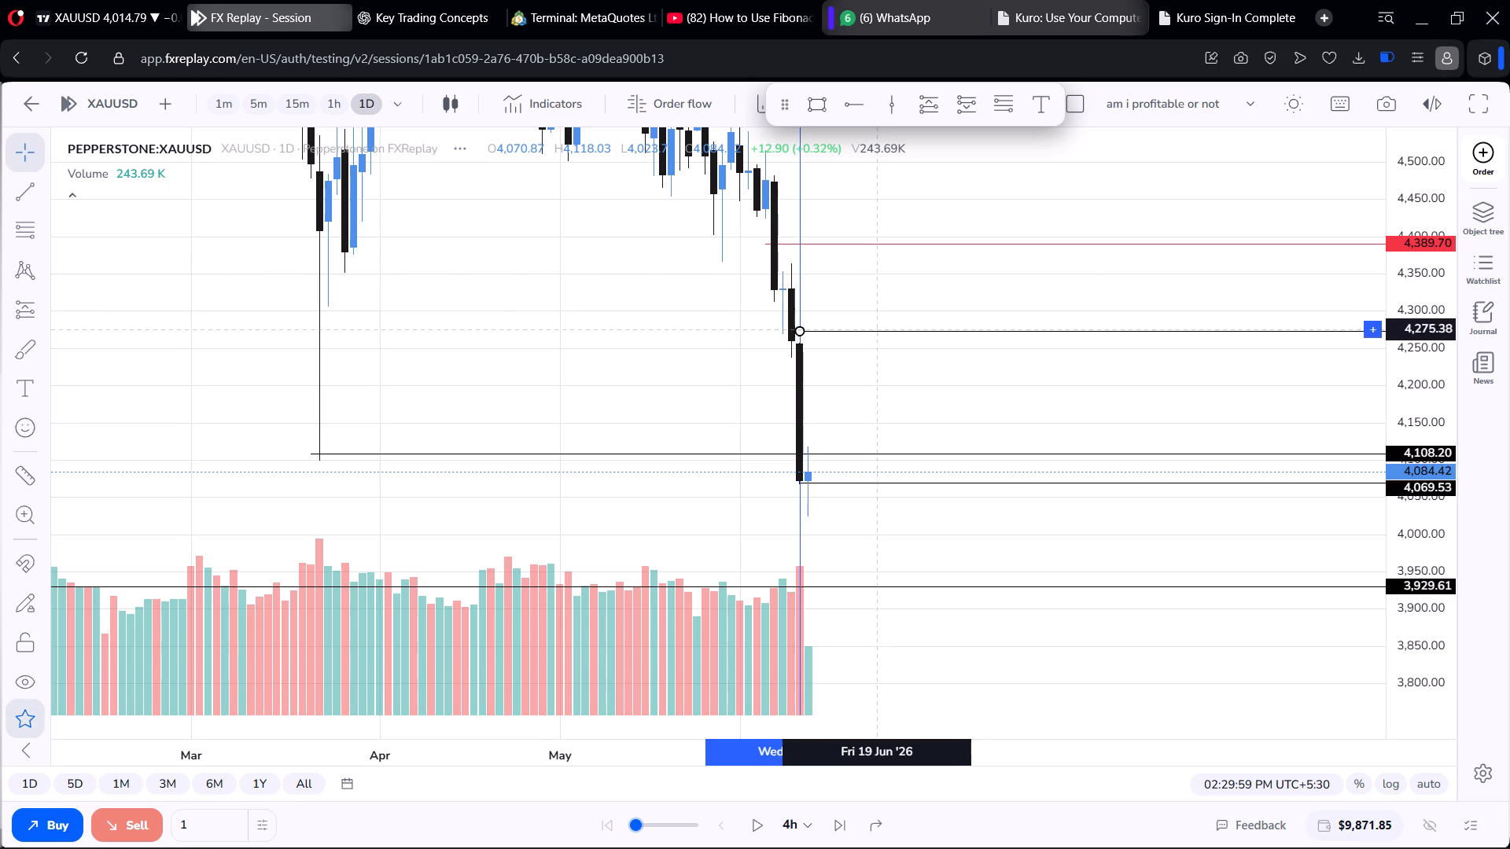
pyautogui.moveTo(881, 329); pyautogui.dragTo(883, 333)
# Delete the two overlapping blue vertical lines at the 10 June daily candle.
pyautogui.click(795, 208)
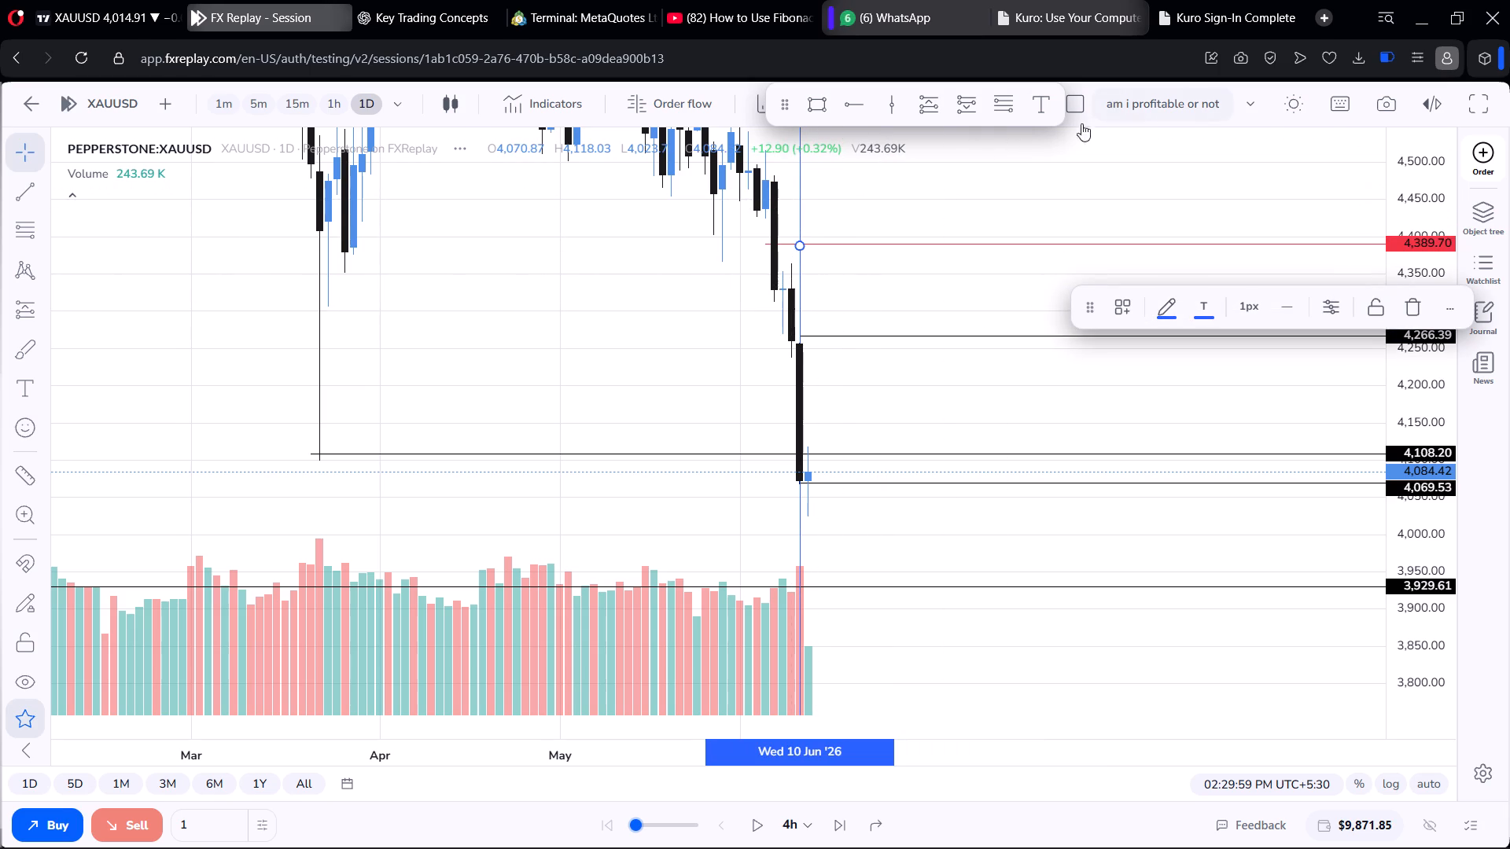
pyautogui.click(1409, 302)
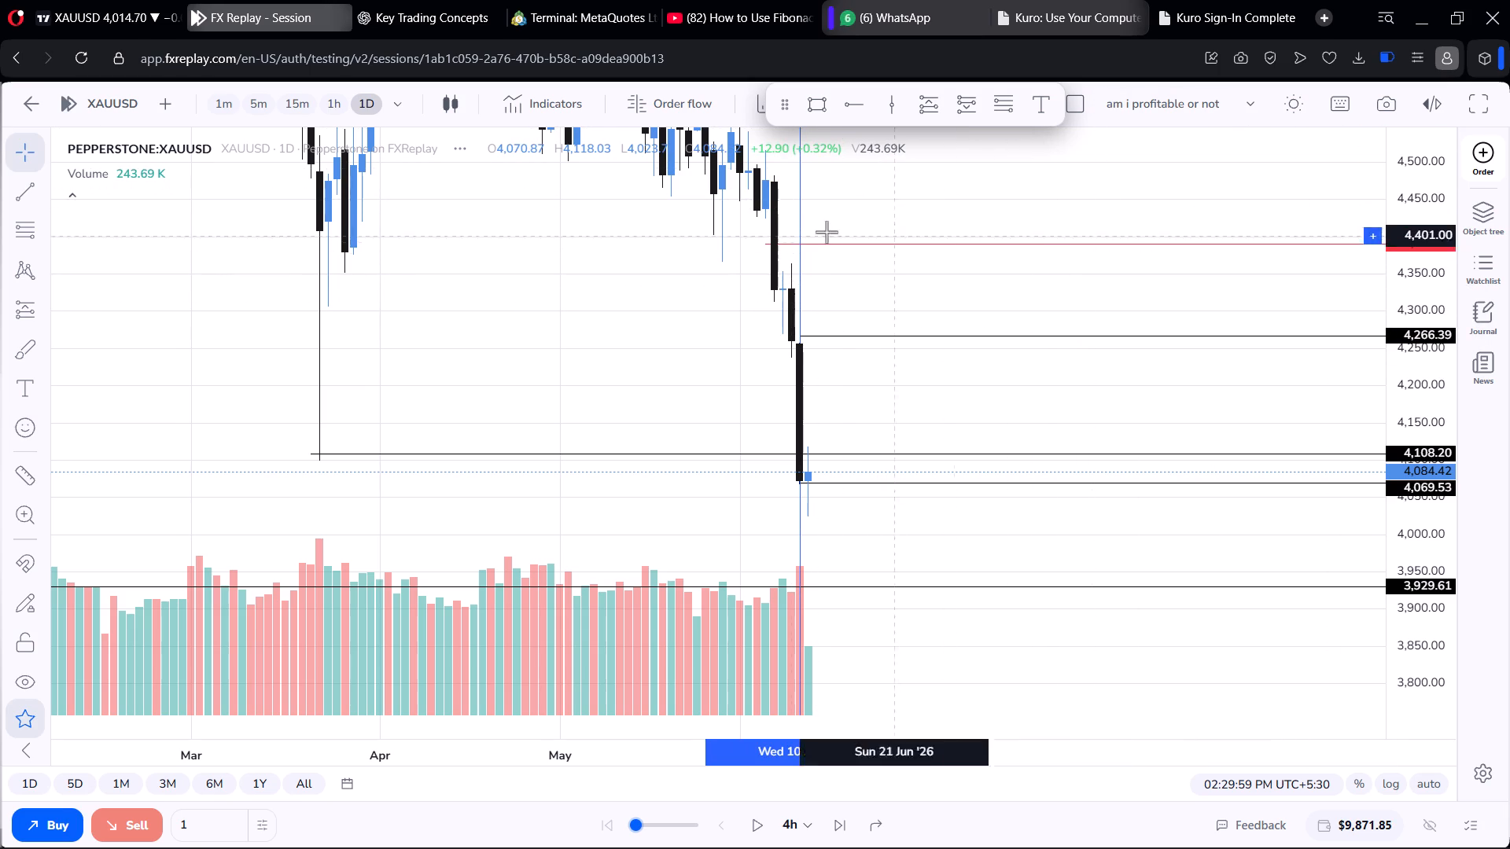
pyautogui.click(798, 214)
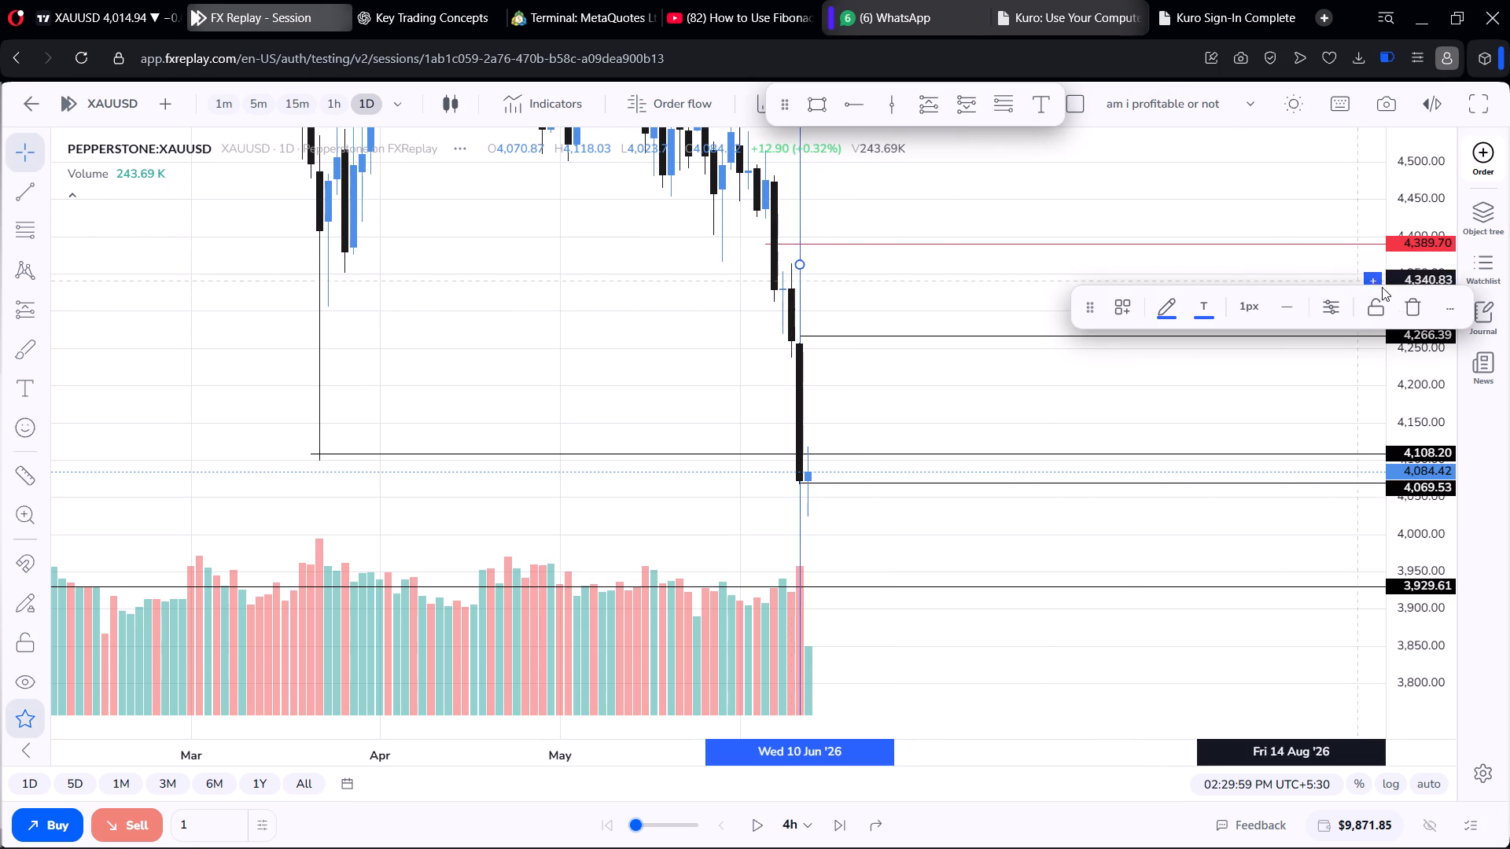
pyautogui.click(1409, 300)
# Fine-tune the upper horizontal ray to the top of the 10 June candle's body, at about 4,260.06.
pyautogui.scroll(5, 943, 282)
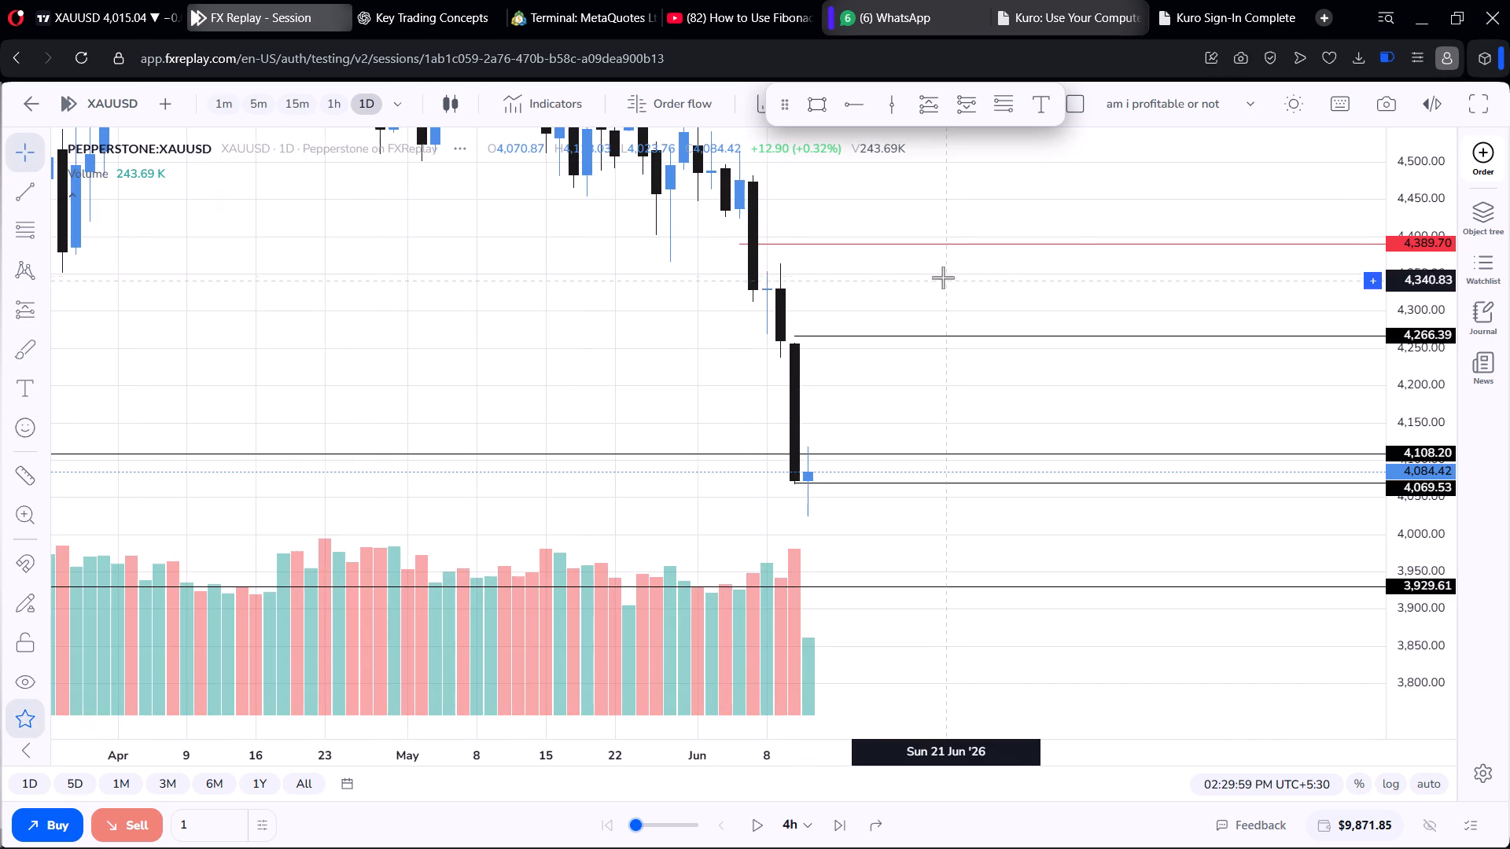
pyautogui.click(912, 340)
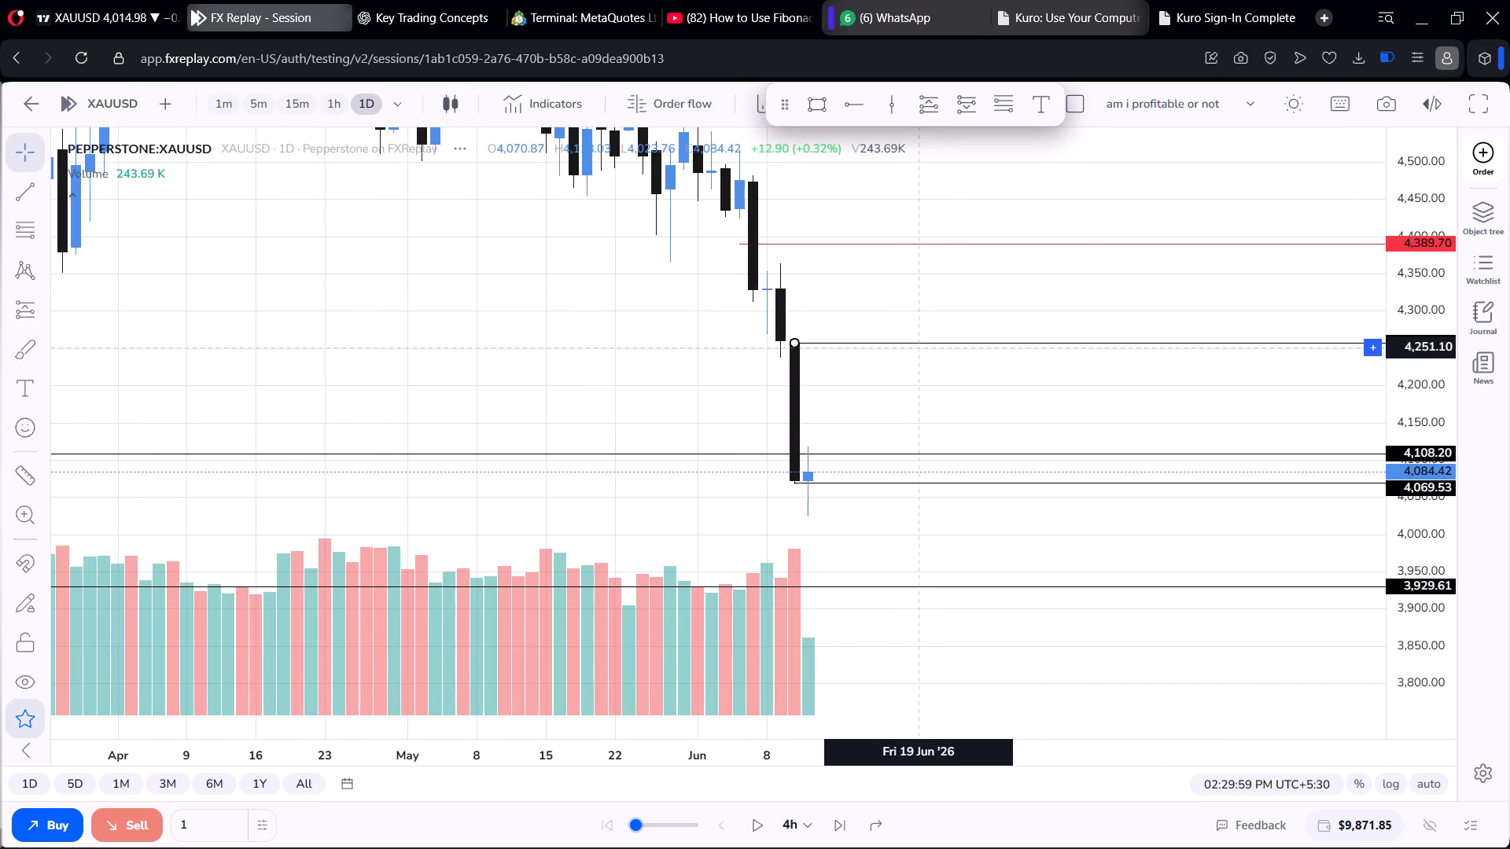
pyautogui.click(923, 369)
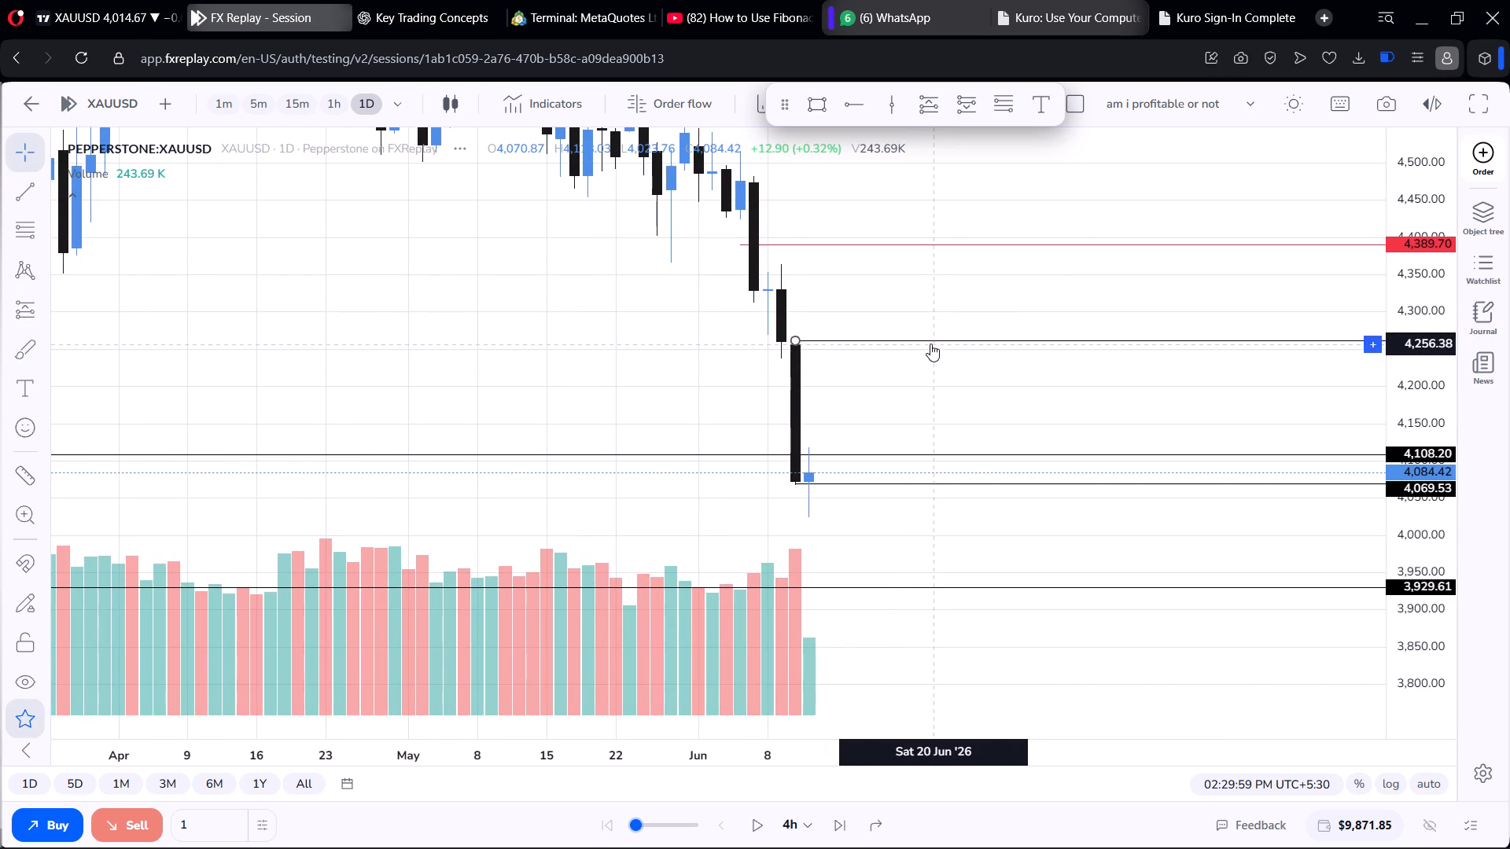
pyautogui.click(930, 343)
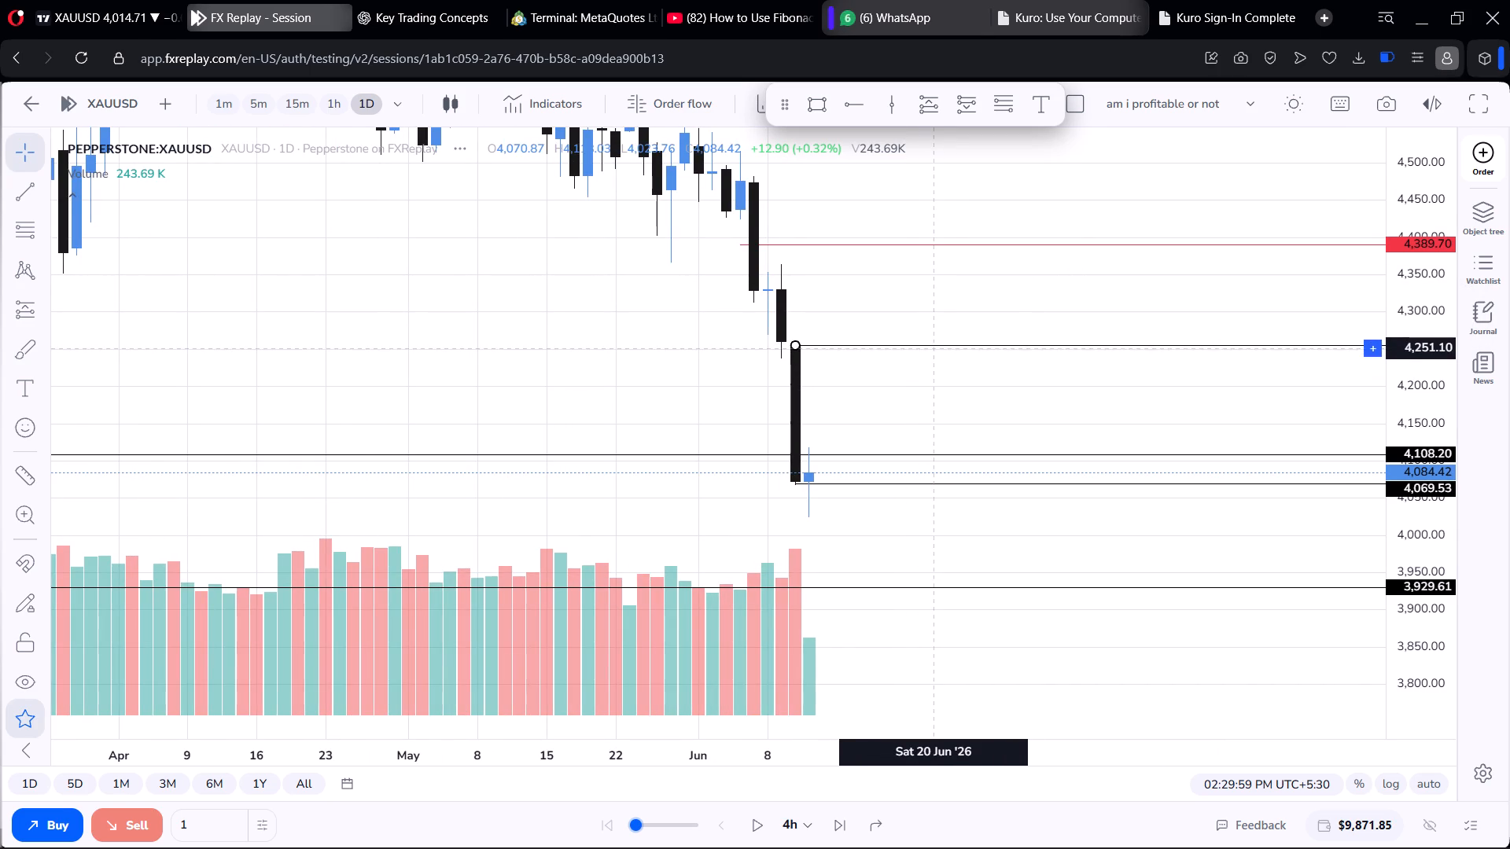
pyautogui.click(935, 364)
pyautogui.click(943, 352)
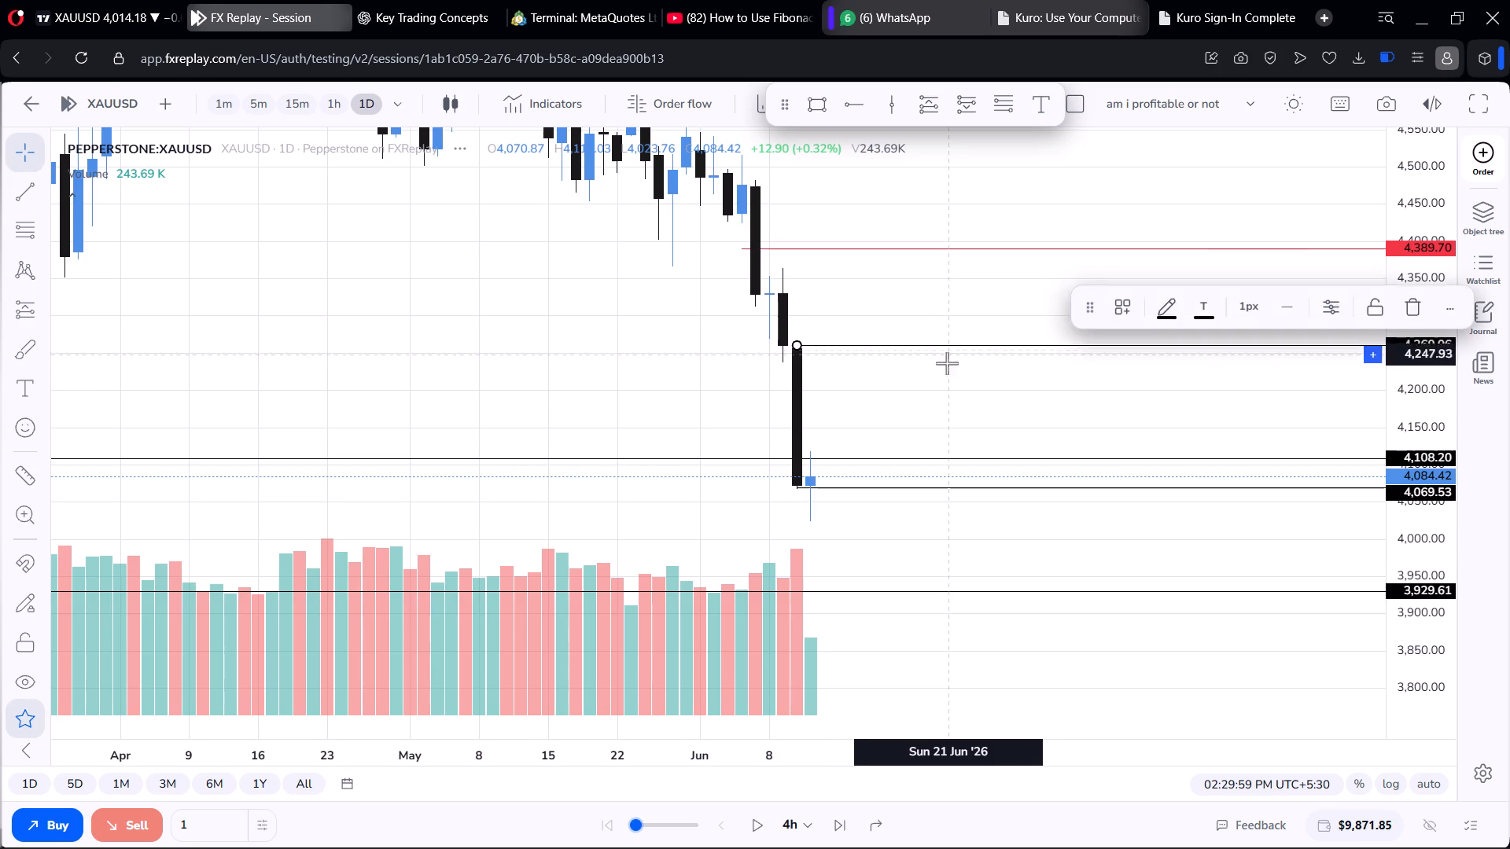
pyautogui.click(948, 366)
# Draw a Fibonacci retracement from the 9 June candle's low at about 4,238.43 down to the 11 June candle's high at about 4,119.14.
pyautogui.scroll(3, 935, 397)
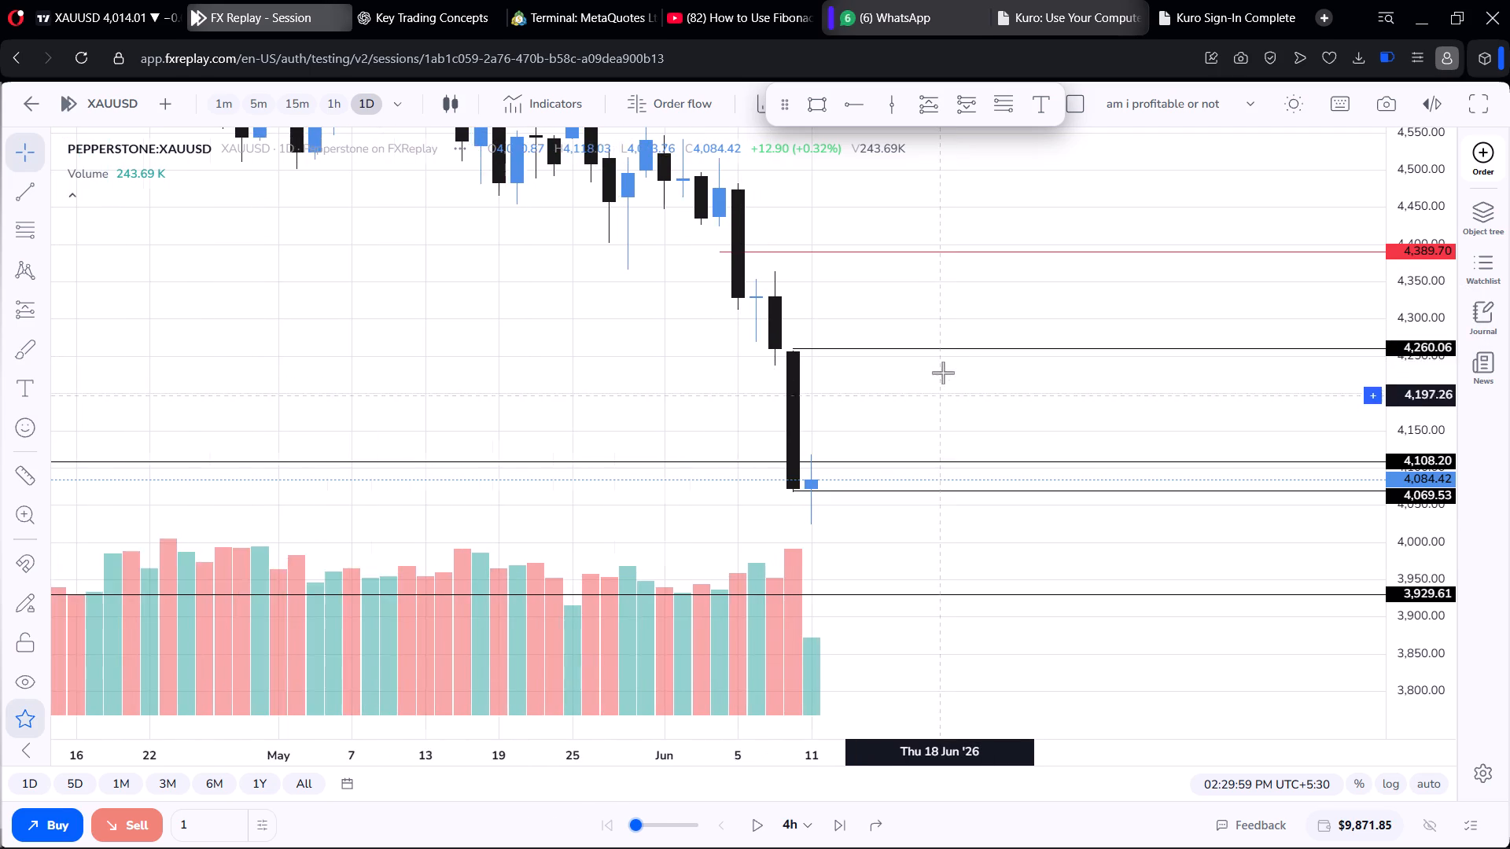
pyautogui.scroll(4, 944, 371)
pyautogui.scroll(-11, 945, 364)
pyautogui.scroll(-3, 913, 303)
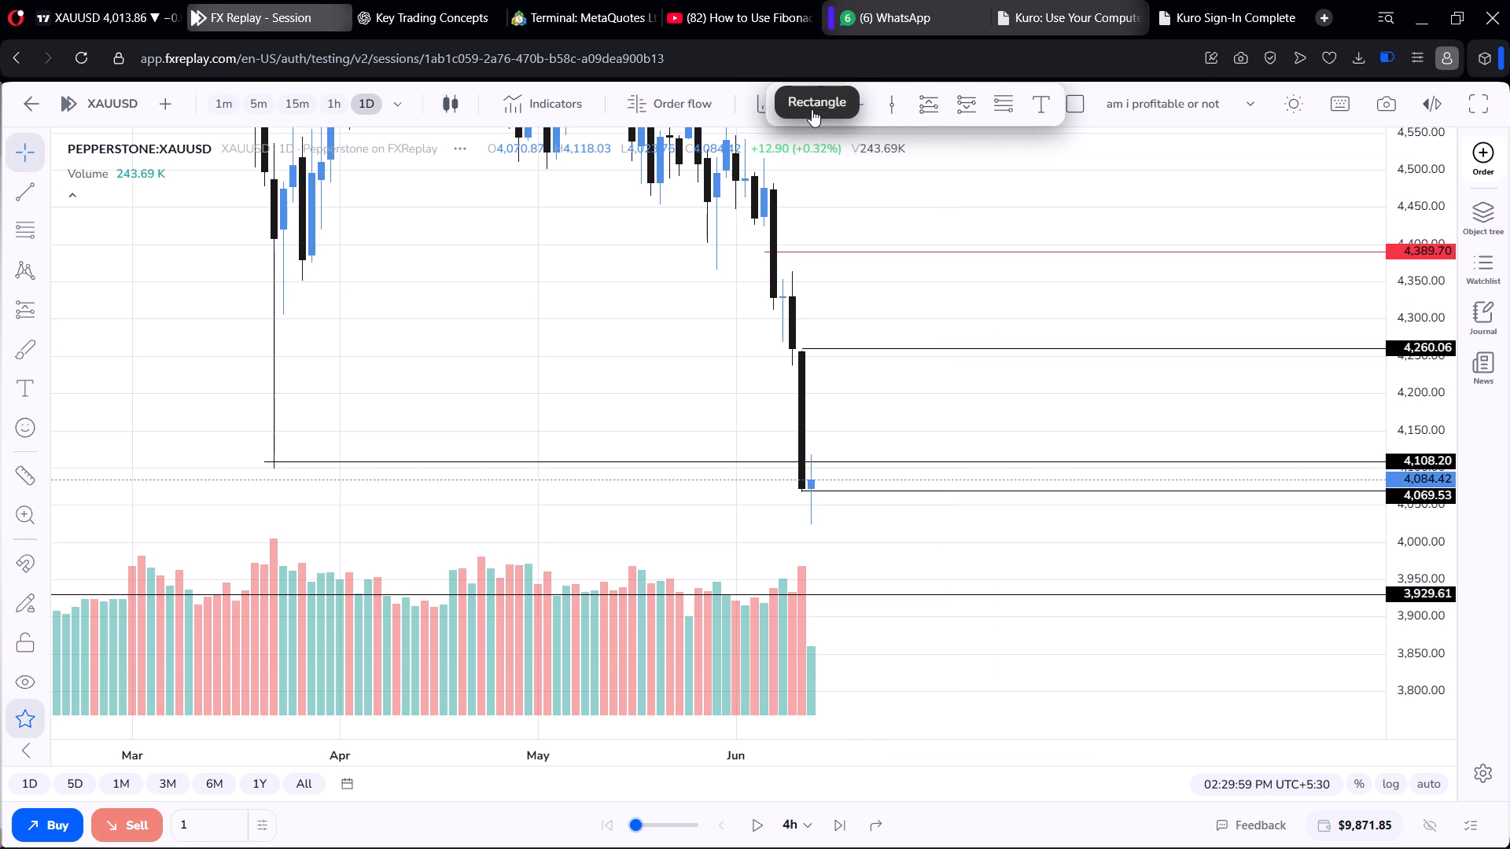
pyautogui.click(996, 104)
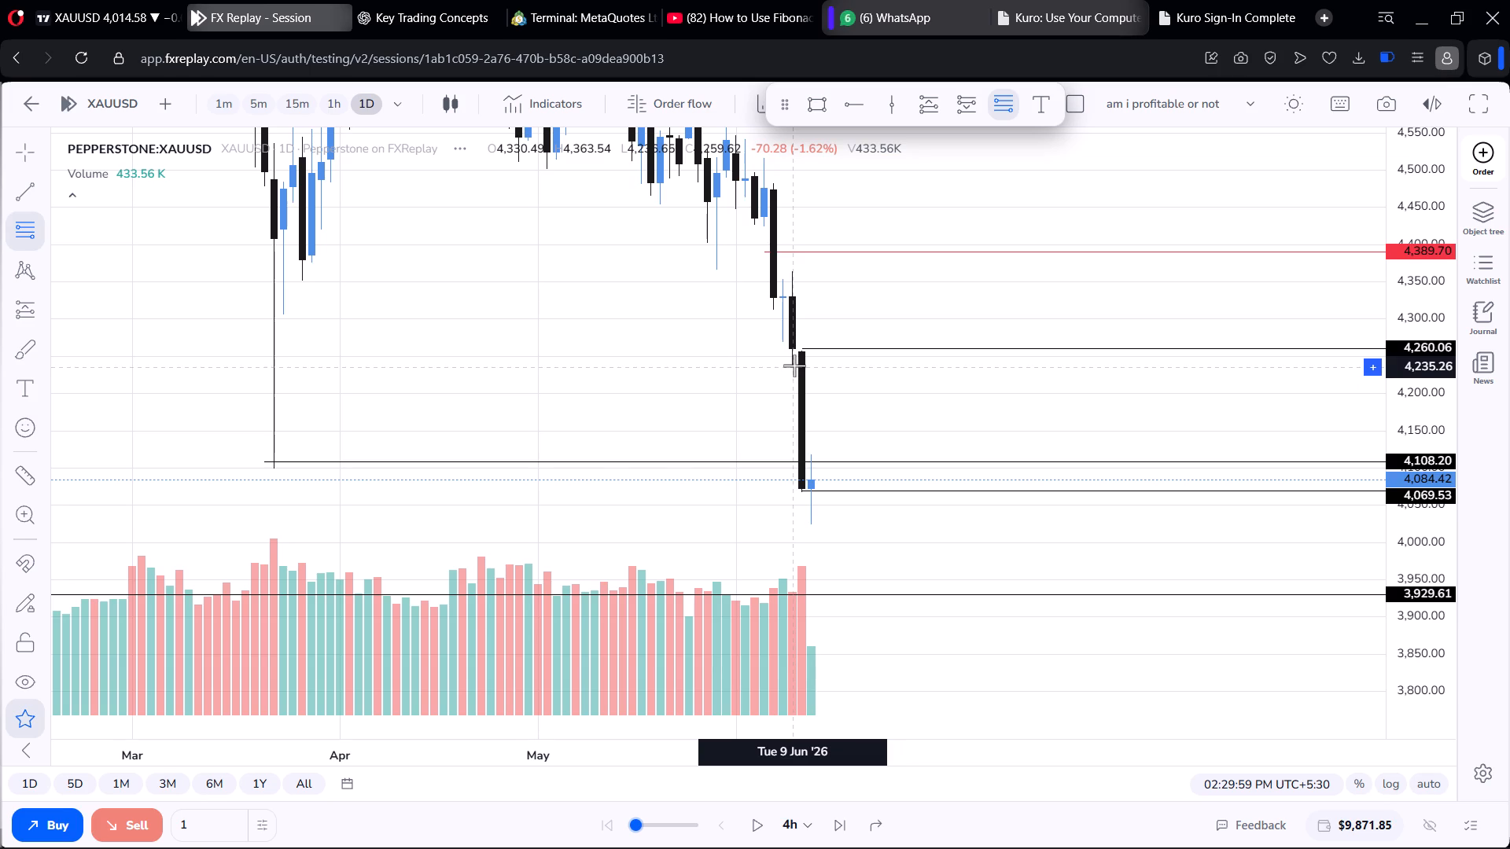
pyautogui.moveTo(794, 364); pyautogui.dragTo(1245, 447)
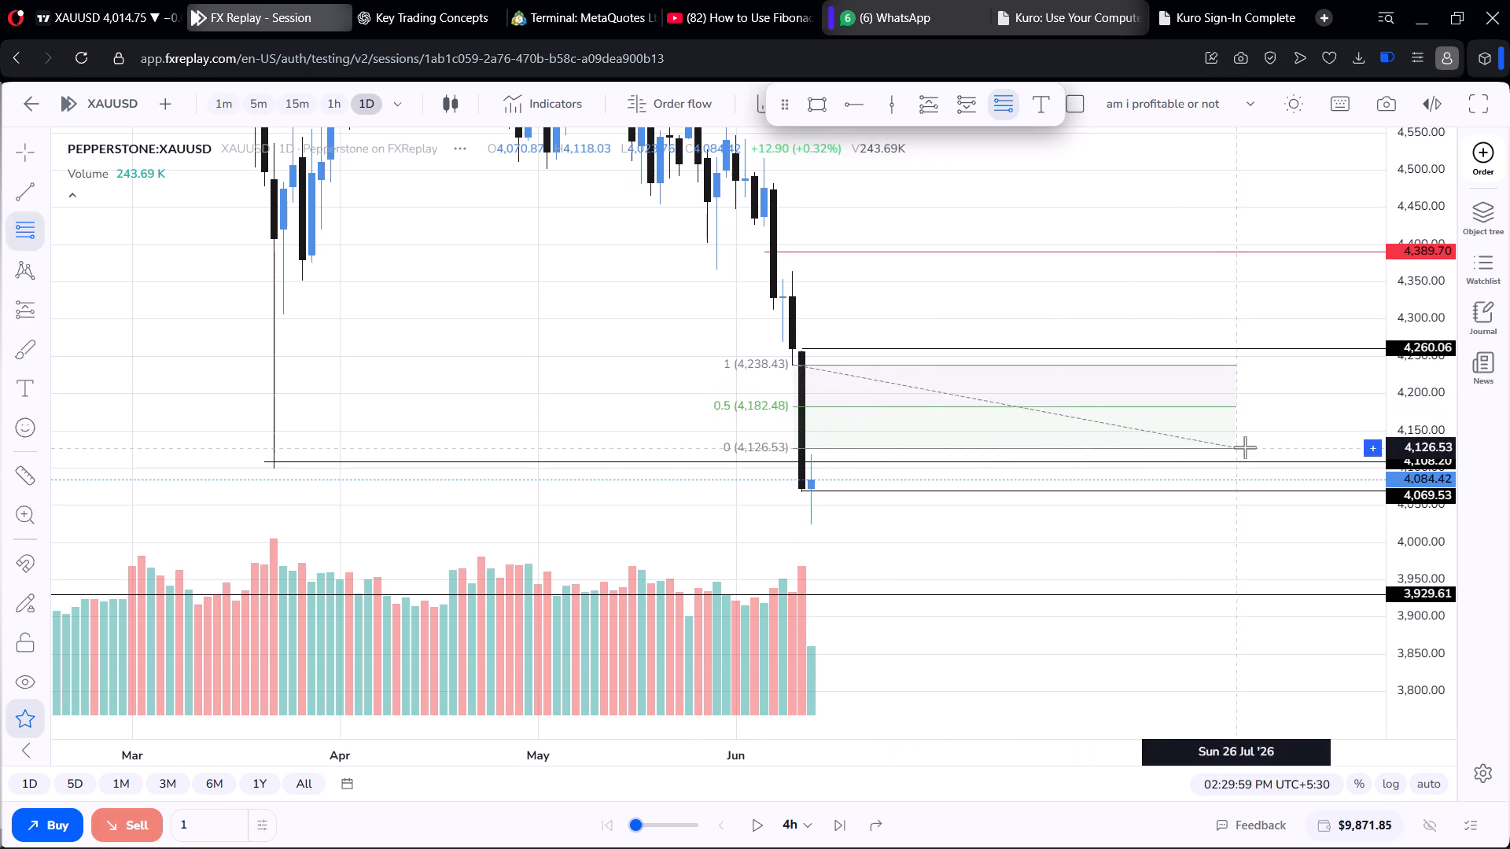
pyautogui.moveTo(1245, 447); pyautogui.dragTo(1357, 450)
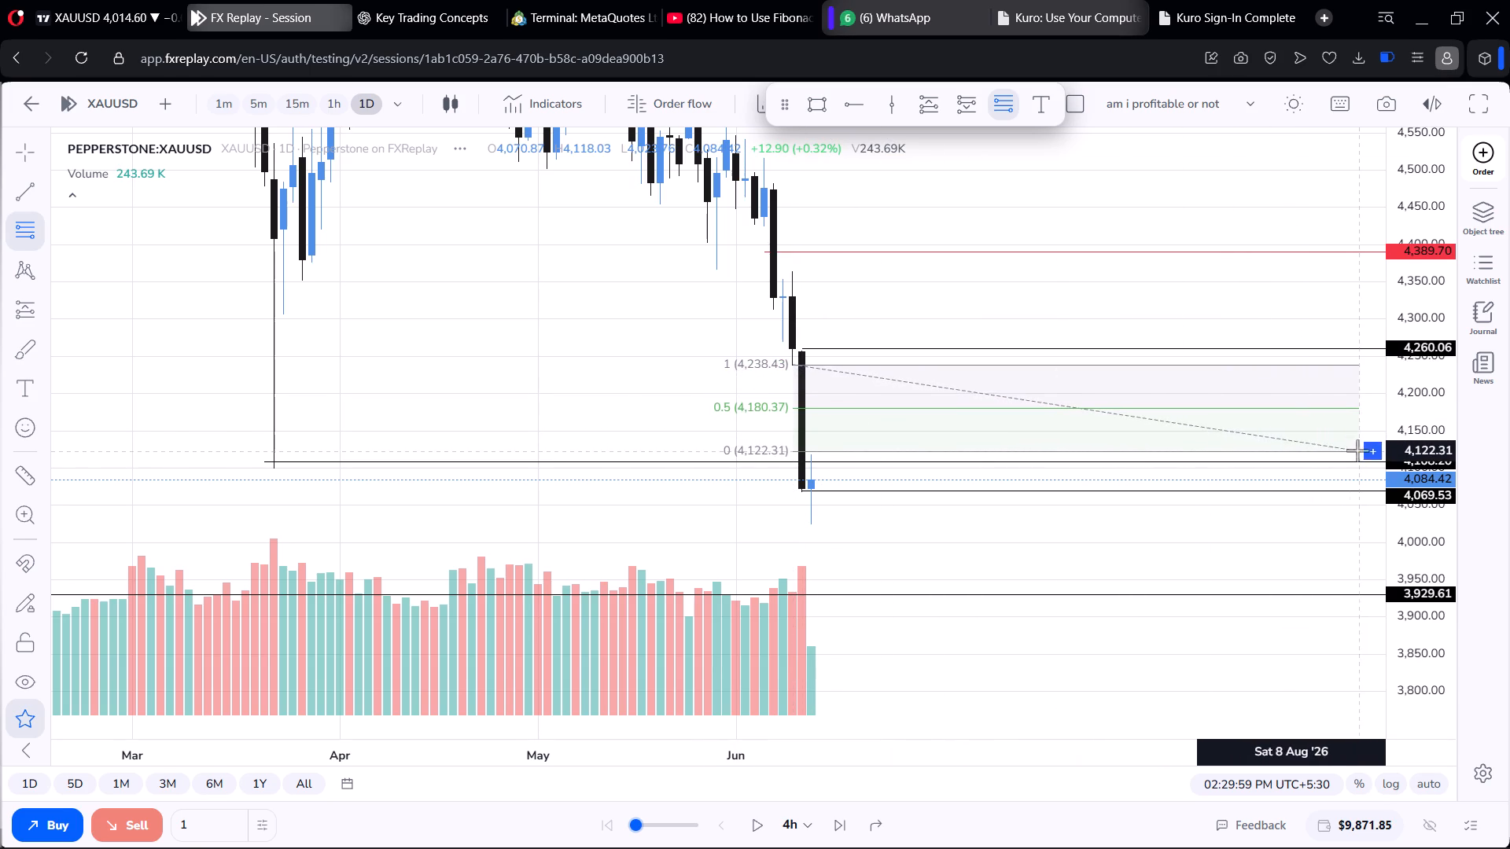
pyautogui.moveTo(1357, 450); pyautogui.dragTo(1372, 454)
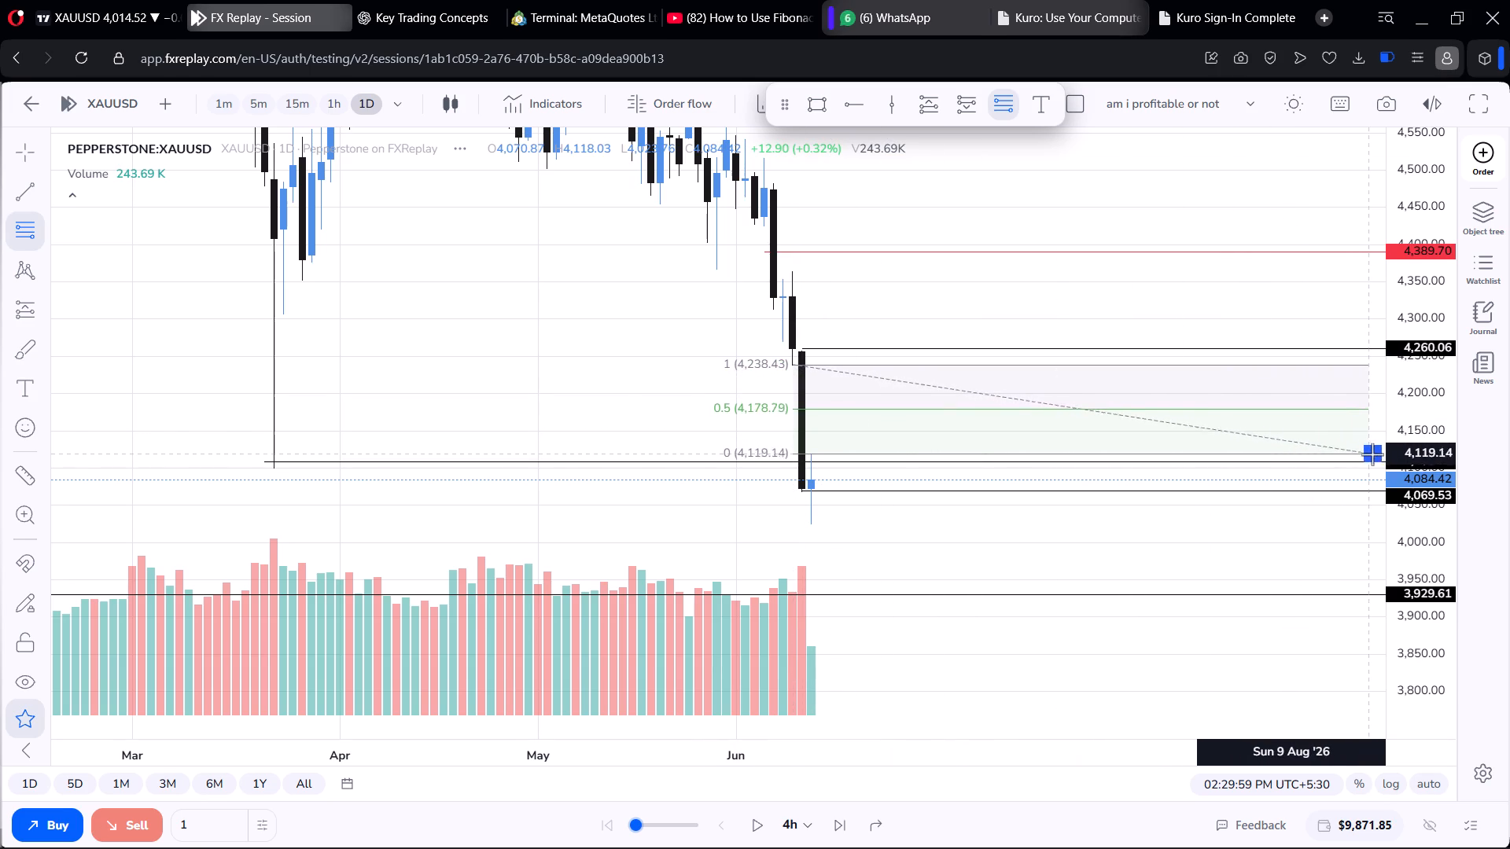
pyautogui.moveTo(1372, 454); pyautogui.dragTo(1372, 453)
pyautogui.click(1372, 453)
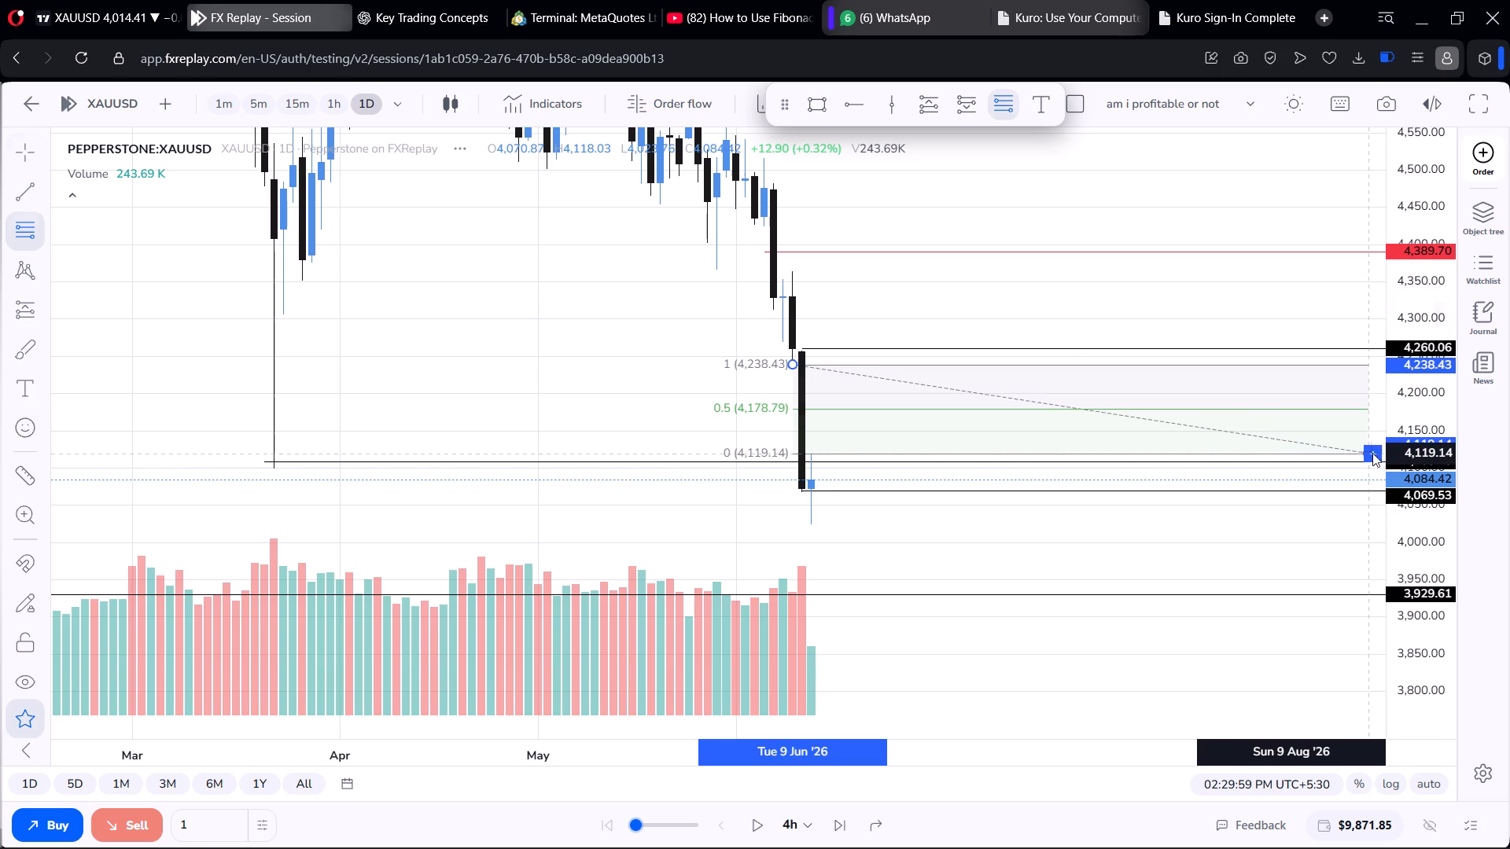
# Place a horizontal ray from the 9 June candle along the retracement's 0.5 level, at about 4,180.37.
pyautogui.click(844, 108)
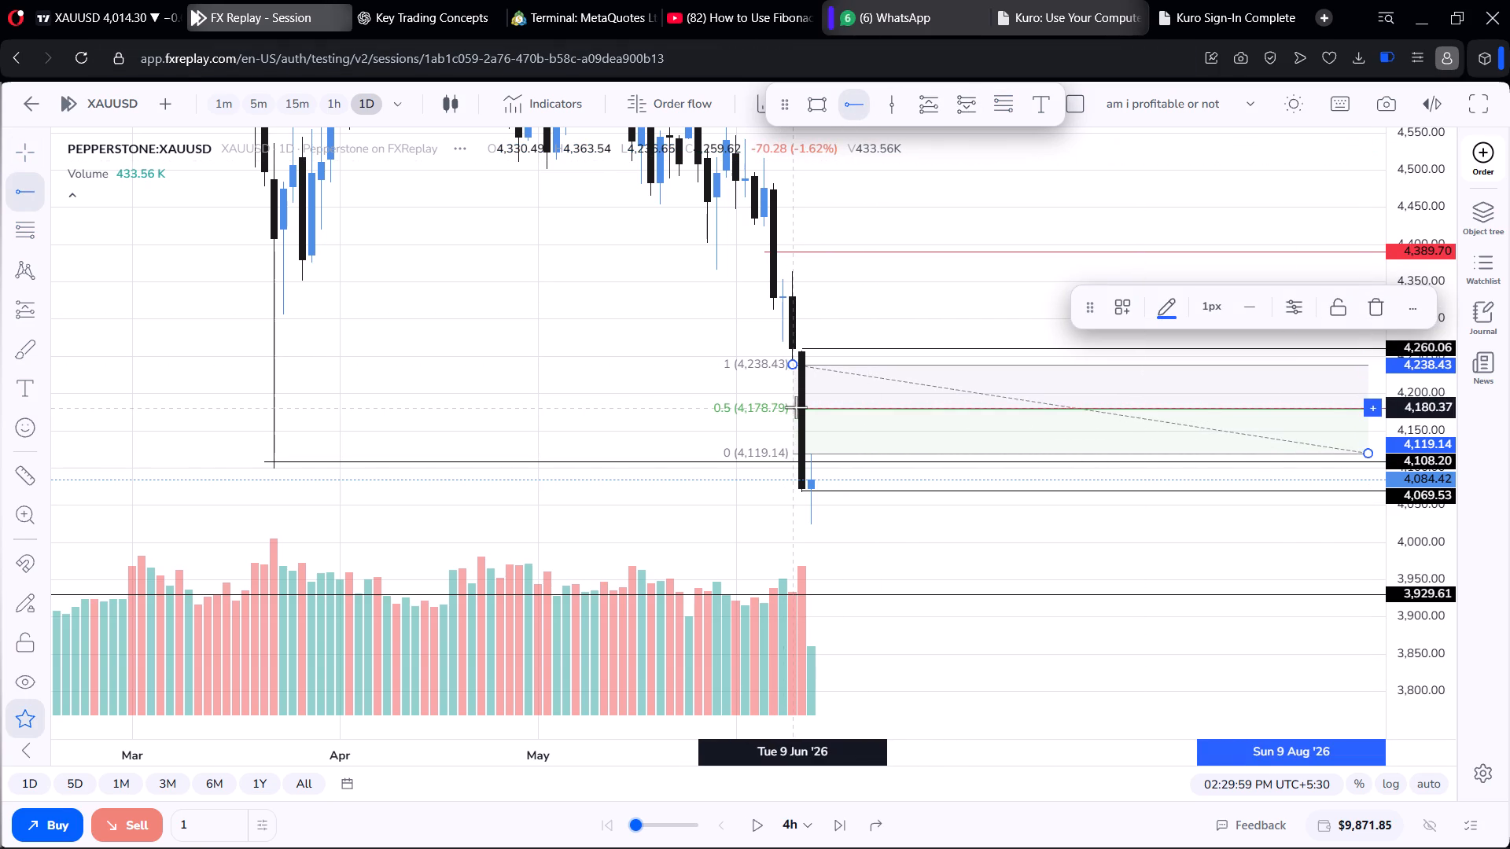
pyautogui.click(796, 407)
pyautogui.click(909, 175)
# Delete the Fibonacci retracement between the 9 June low and the 11 June high.
pyautogui.click(879, 362)
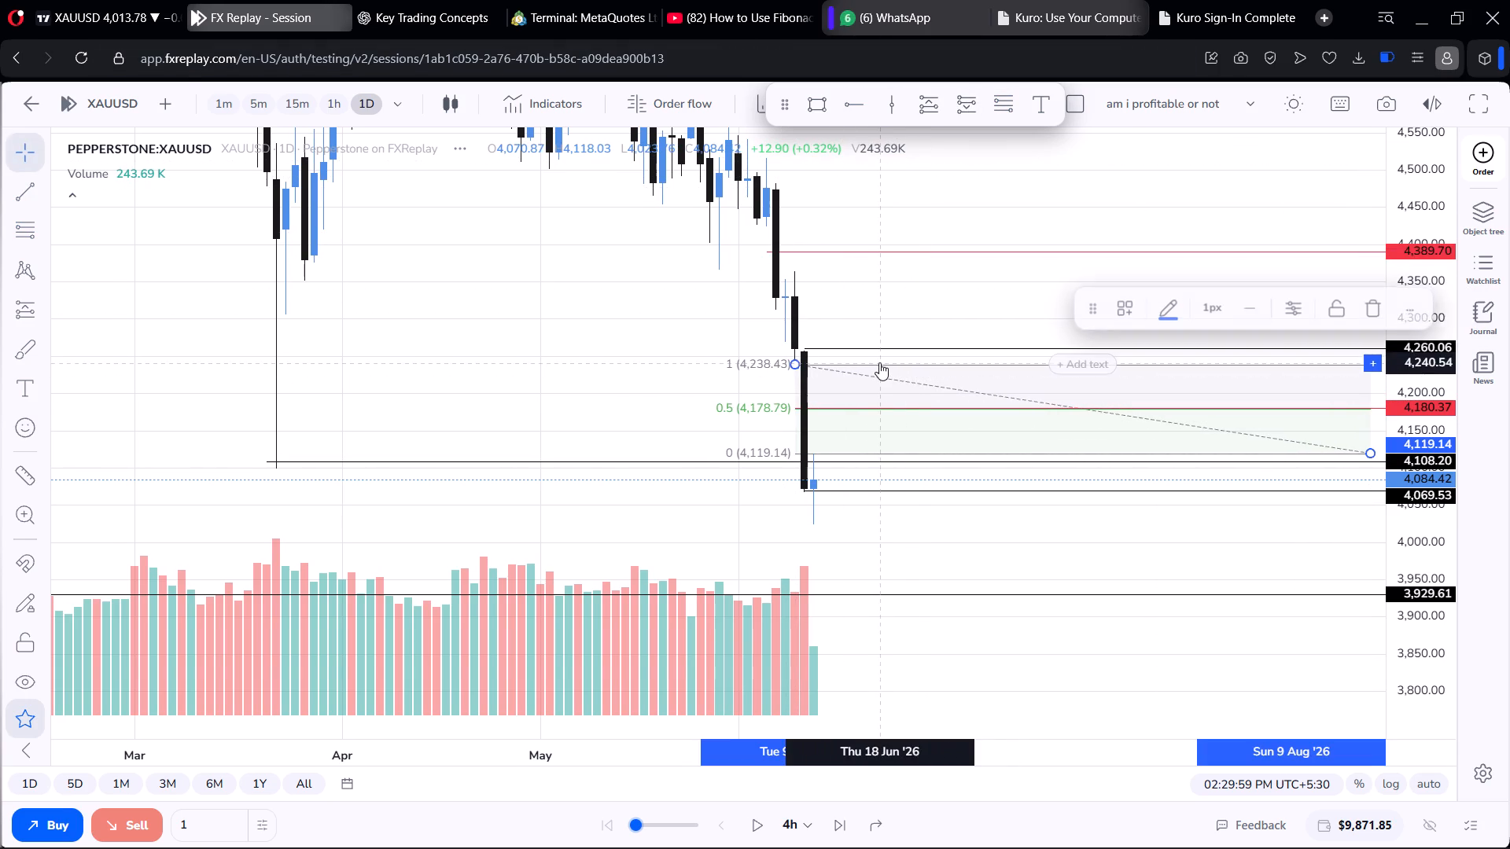
pyautogui.click(1365, 305)
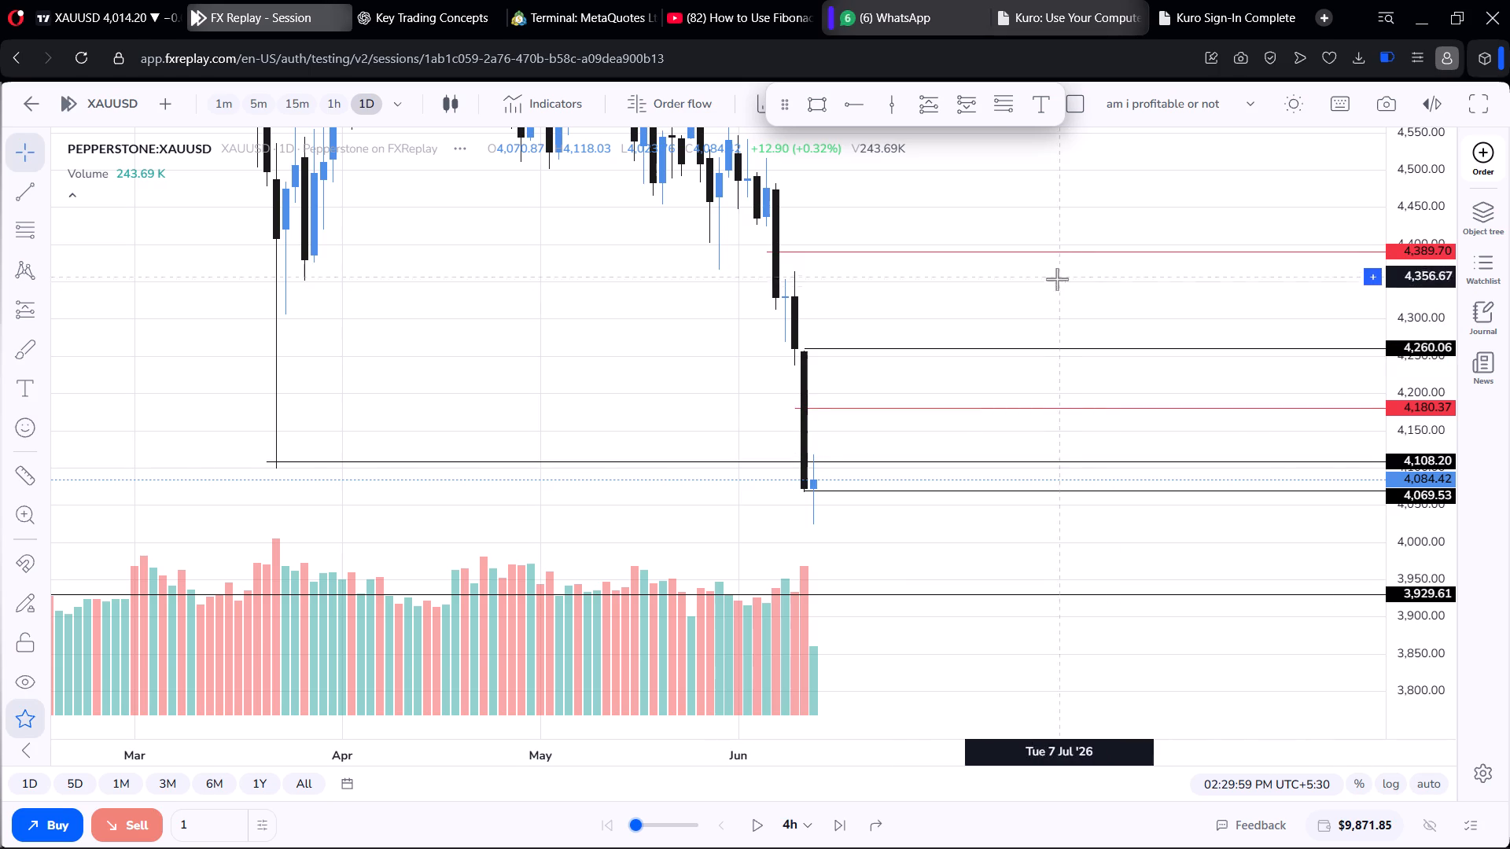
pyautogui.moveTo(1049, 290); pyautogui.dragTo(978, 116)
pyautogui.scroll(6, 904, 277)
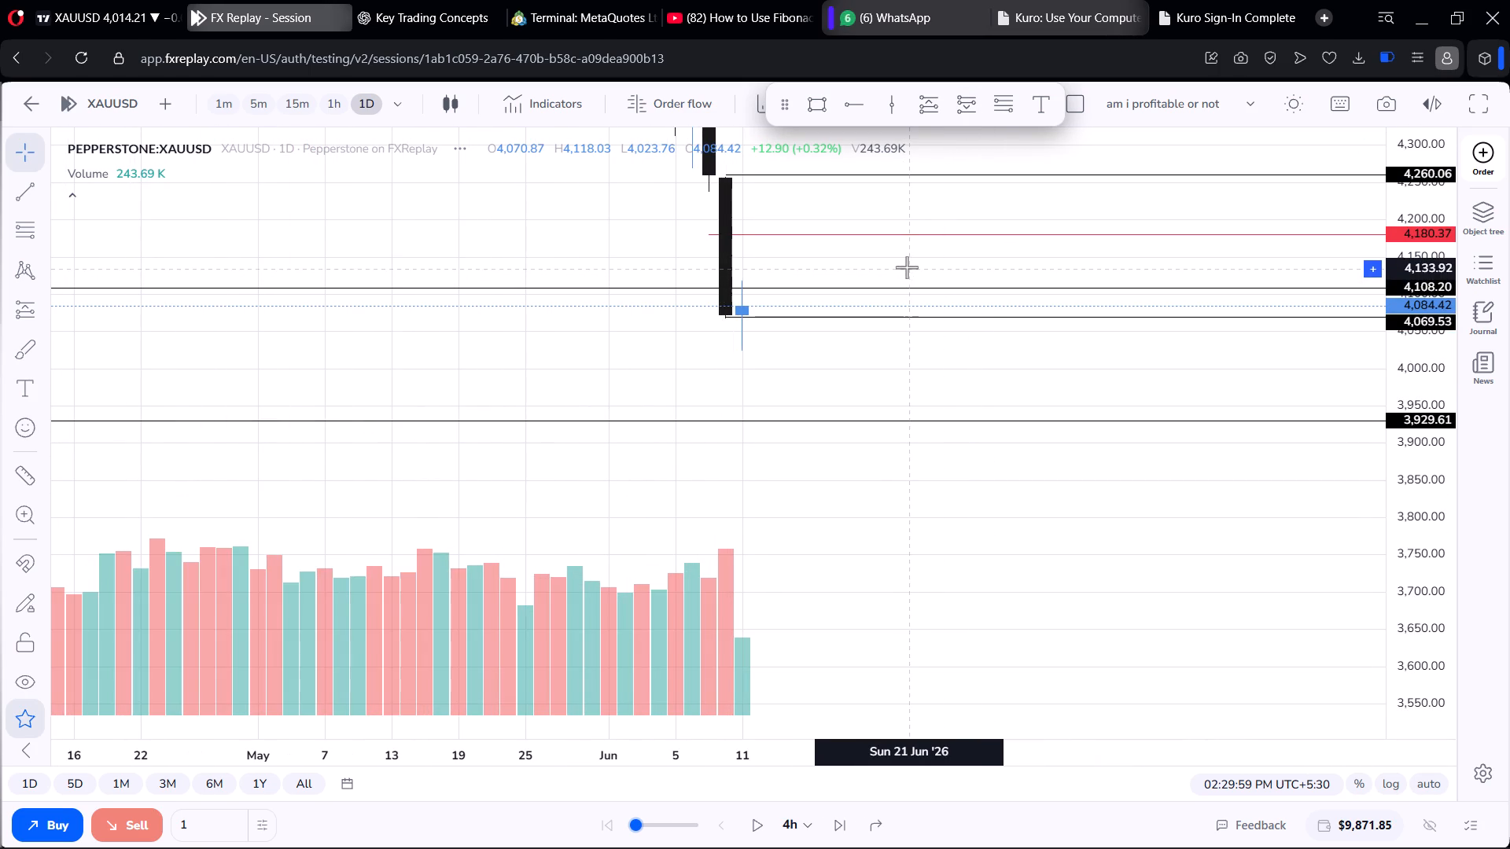
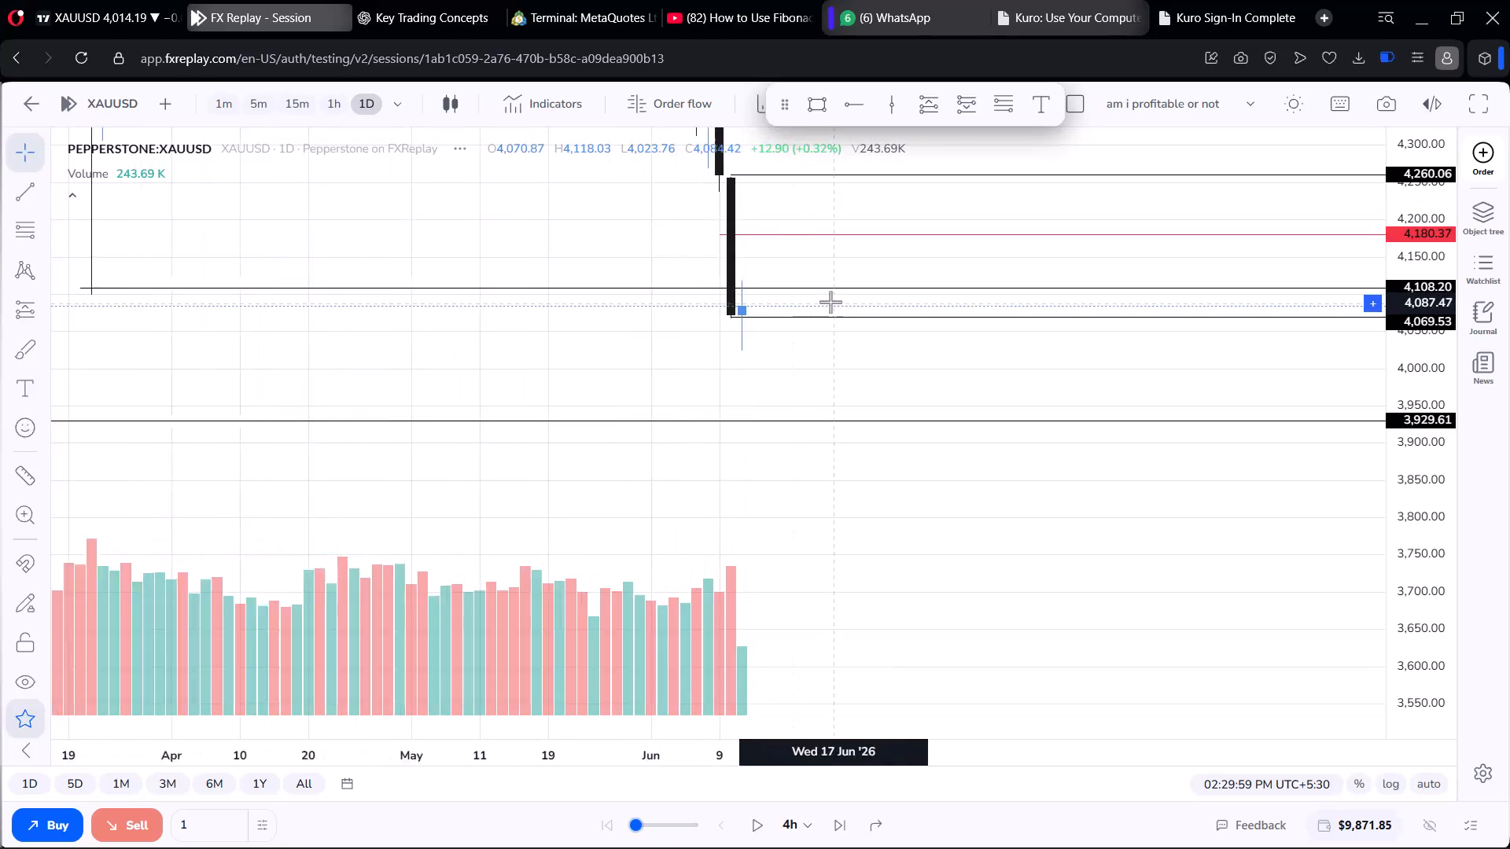
# Examine the daily XAUUSD price action since December against the marked levels between 3,929.61 and 4,389.70.
pyautogui.moveTo(561, 226); pyautogui.dragTo(718, 526)
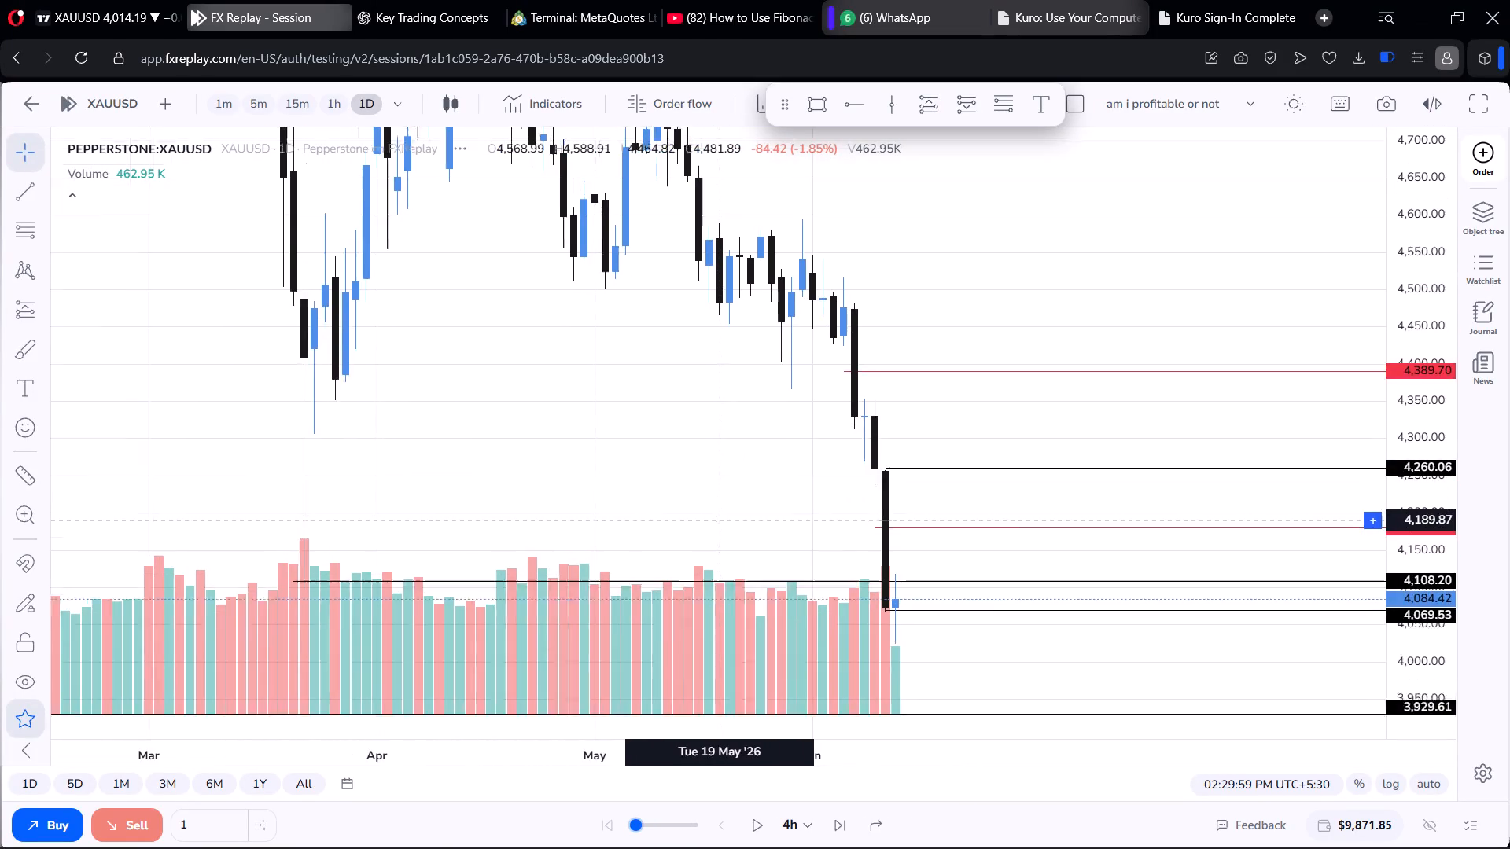
pyautogui.moveTo(718, 526); pyautogui.dragTo(726, 455)
pyautogui.scroll(-3, 726, 450)
pyautogui.moveTo(718, 376); pyautogui.dragTo(716, 436)
pyautogui.scroll(-11, 1428, 227)
pyautogui.scroll(-2, 536, 334)
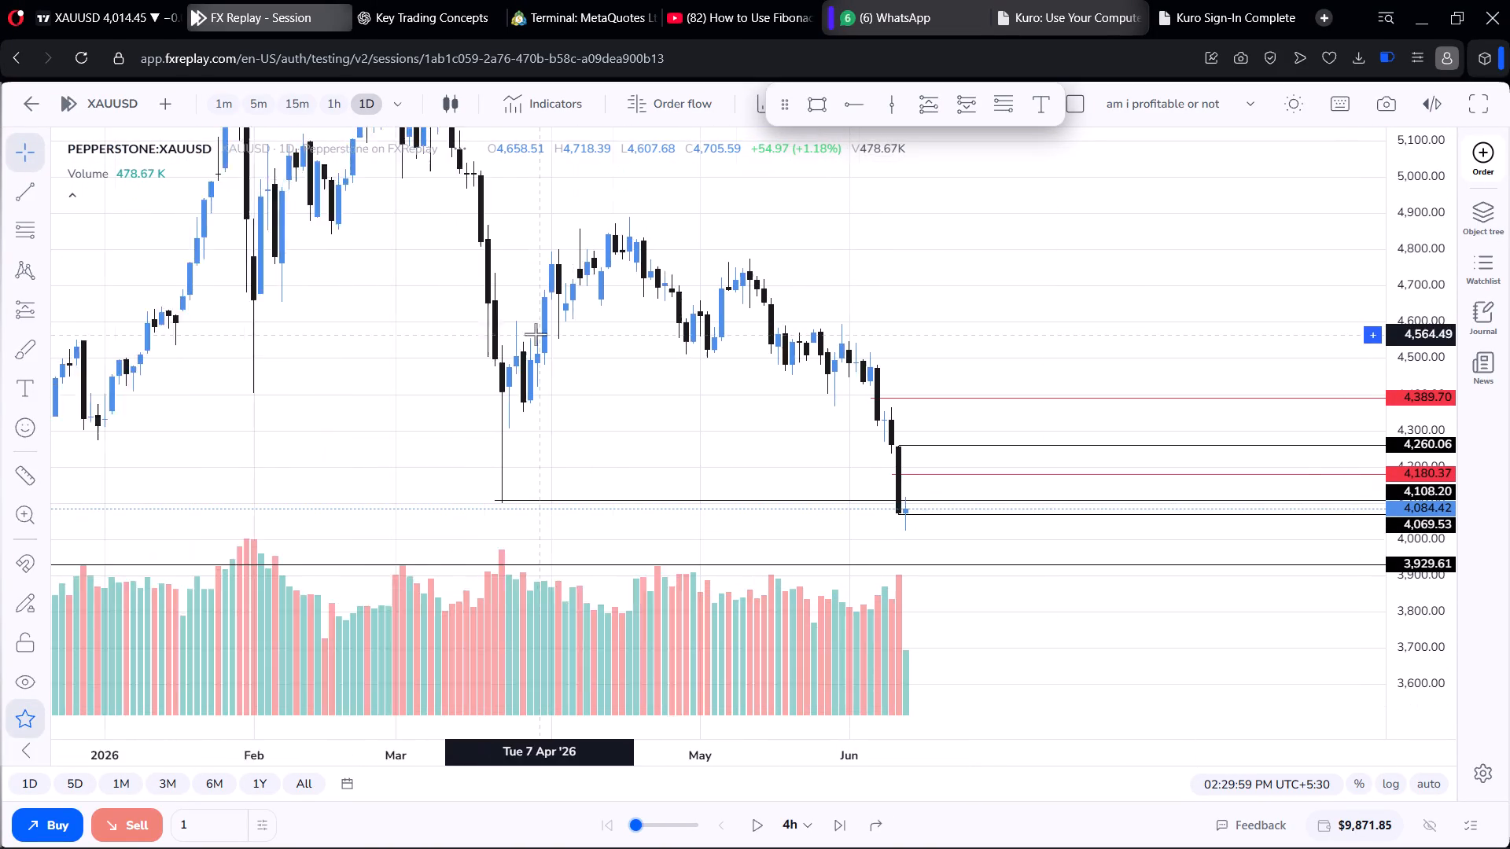
pyautogui.scroll(-1, 536, 334)
pyautogui.moveTo(653, 313); pyautogui.dragTo(658, 368)
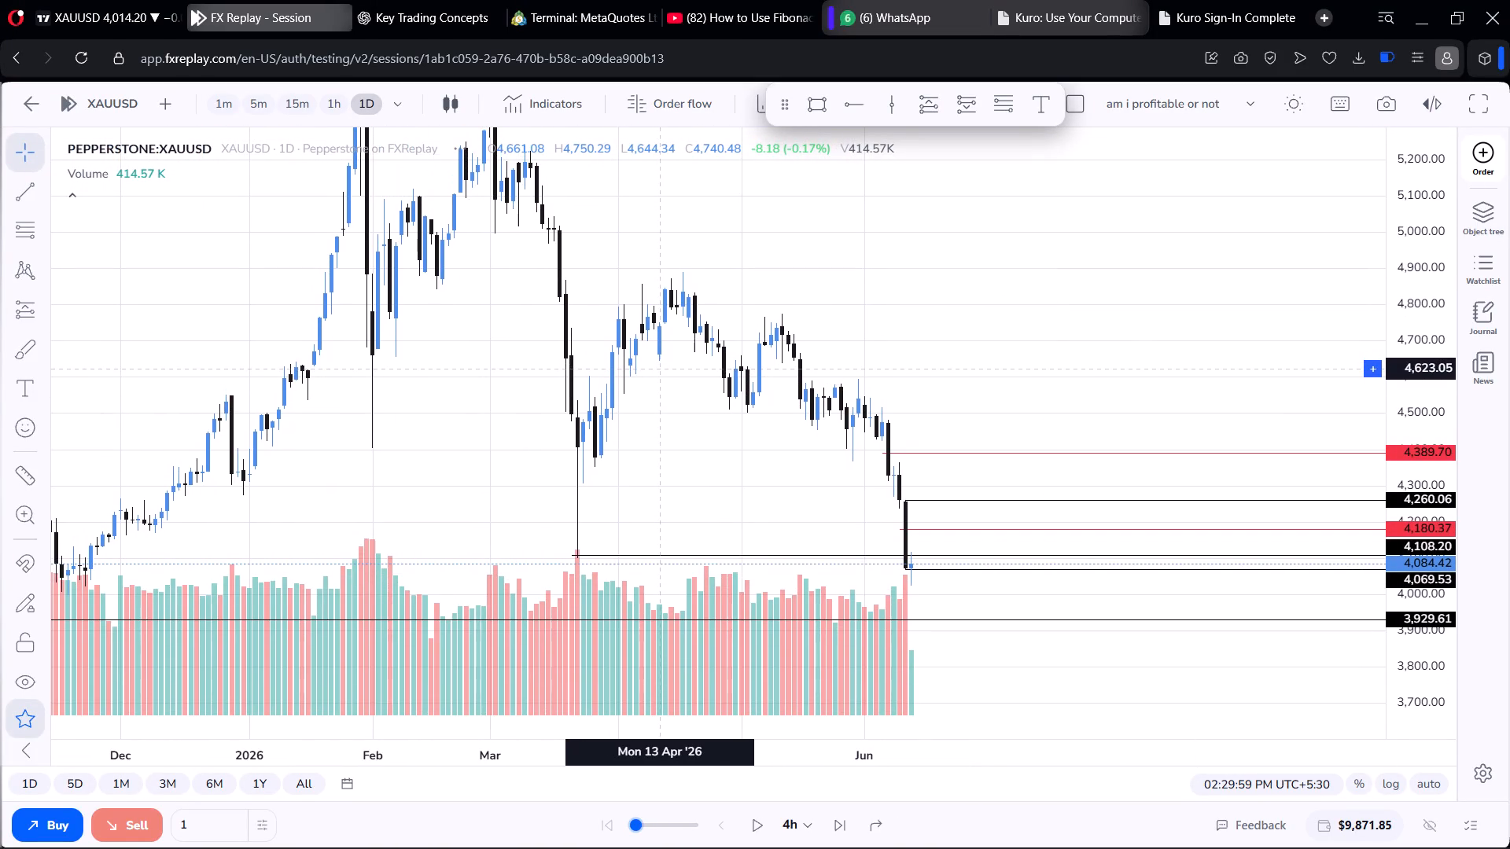
pyautogui.moveTo(658, 368); pyautogui.dragTo(691, 286)
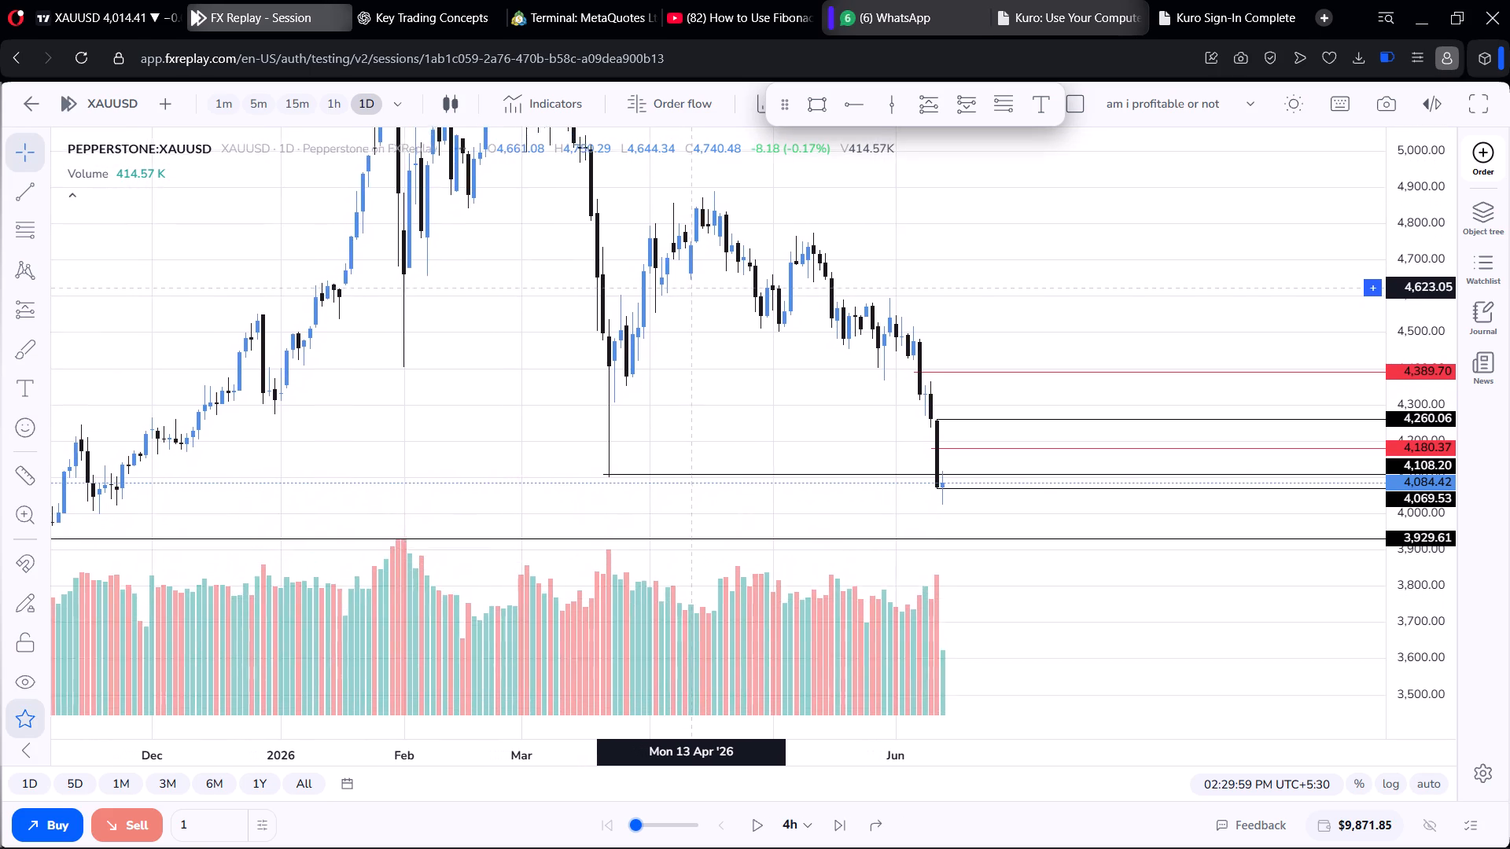
pyautogui.moveTo(691, 286); pyautogui.dragTo(696, 274)
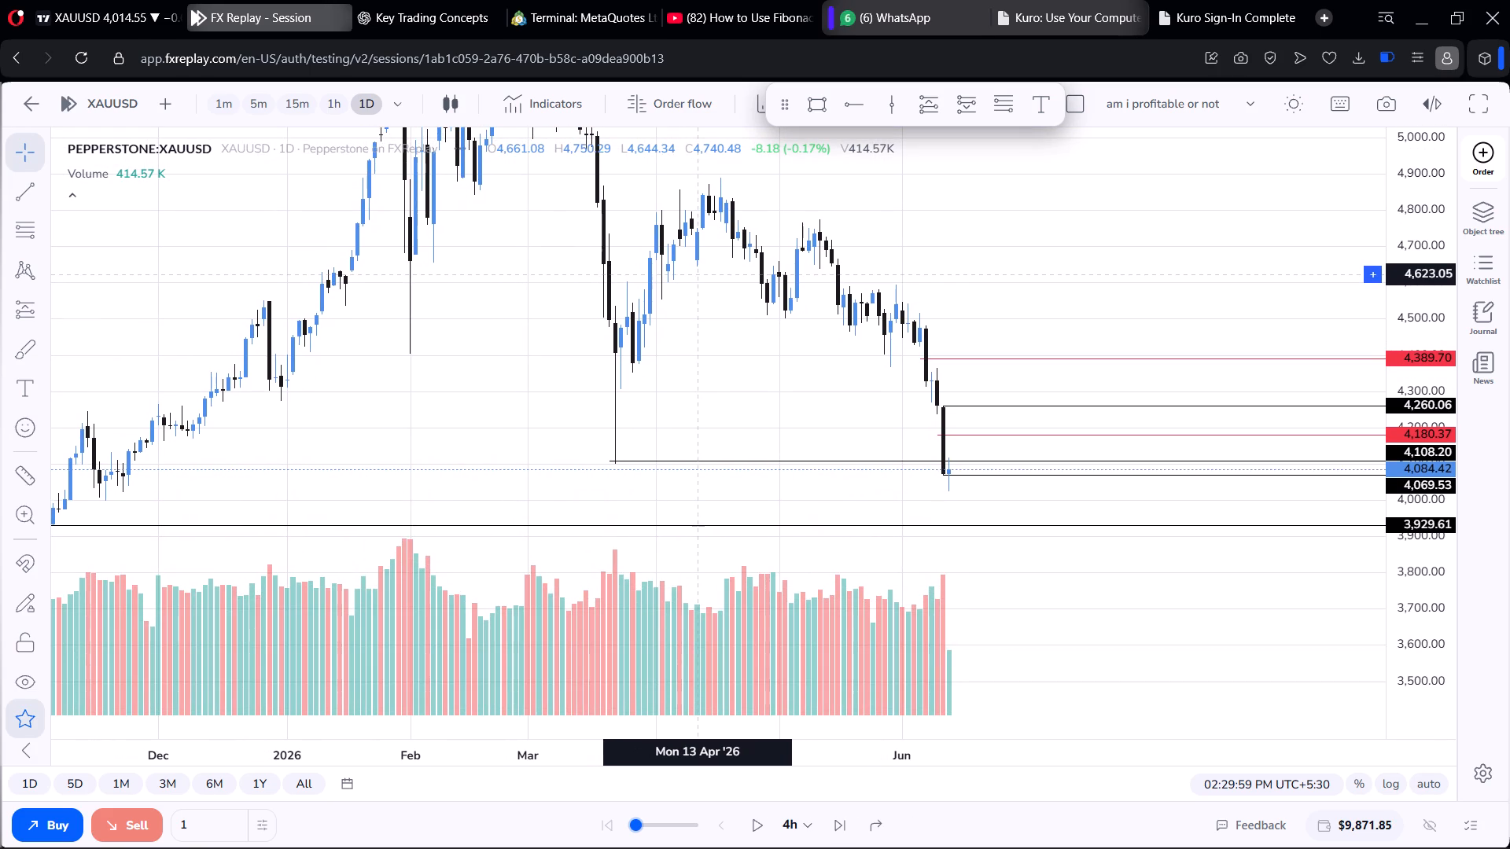
pyautogui.moveTo(696, 274); pyautogui.dragTo(696, 273)
pyautogui.moveTo(901, 253); pyautogui.dragTo(893, 261)
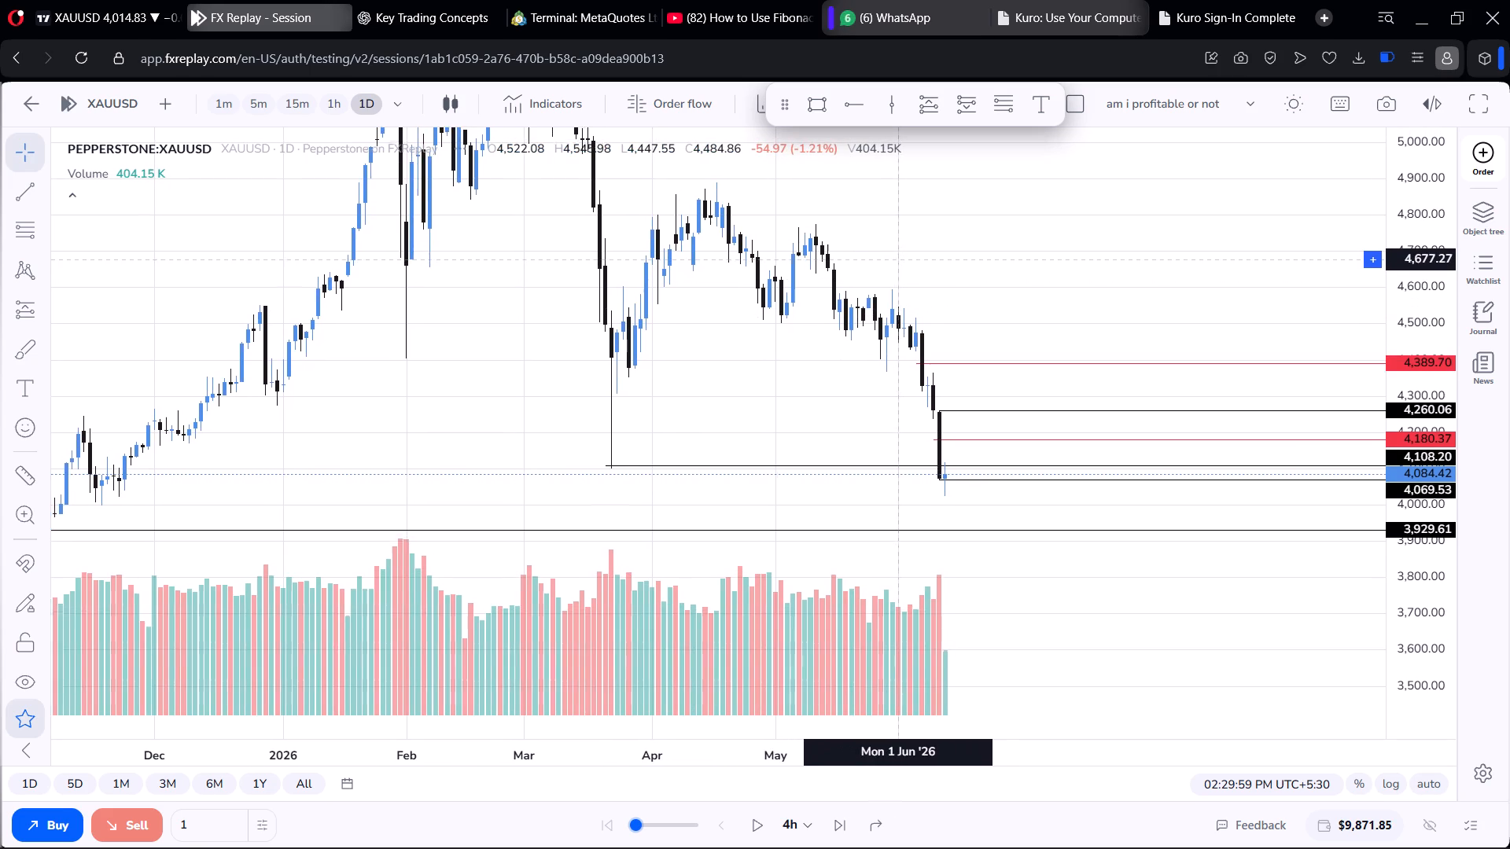
pyautogui.moveTo(893, 261); pyautogui.dragTo(888, 277)
pyautogui.scroll(-1, 888, 277)
pyautogui.scroll(5, 881, 271)
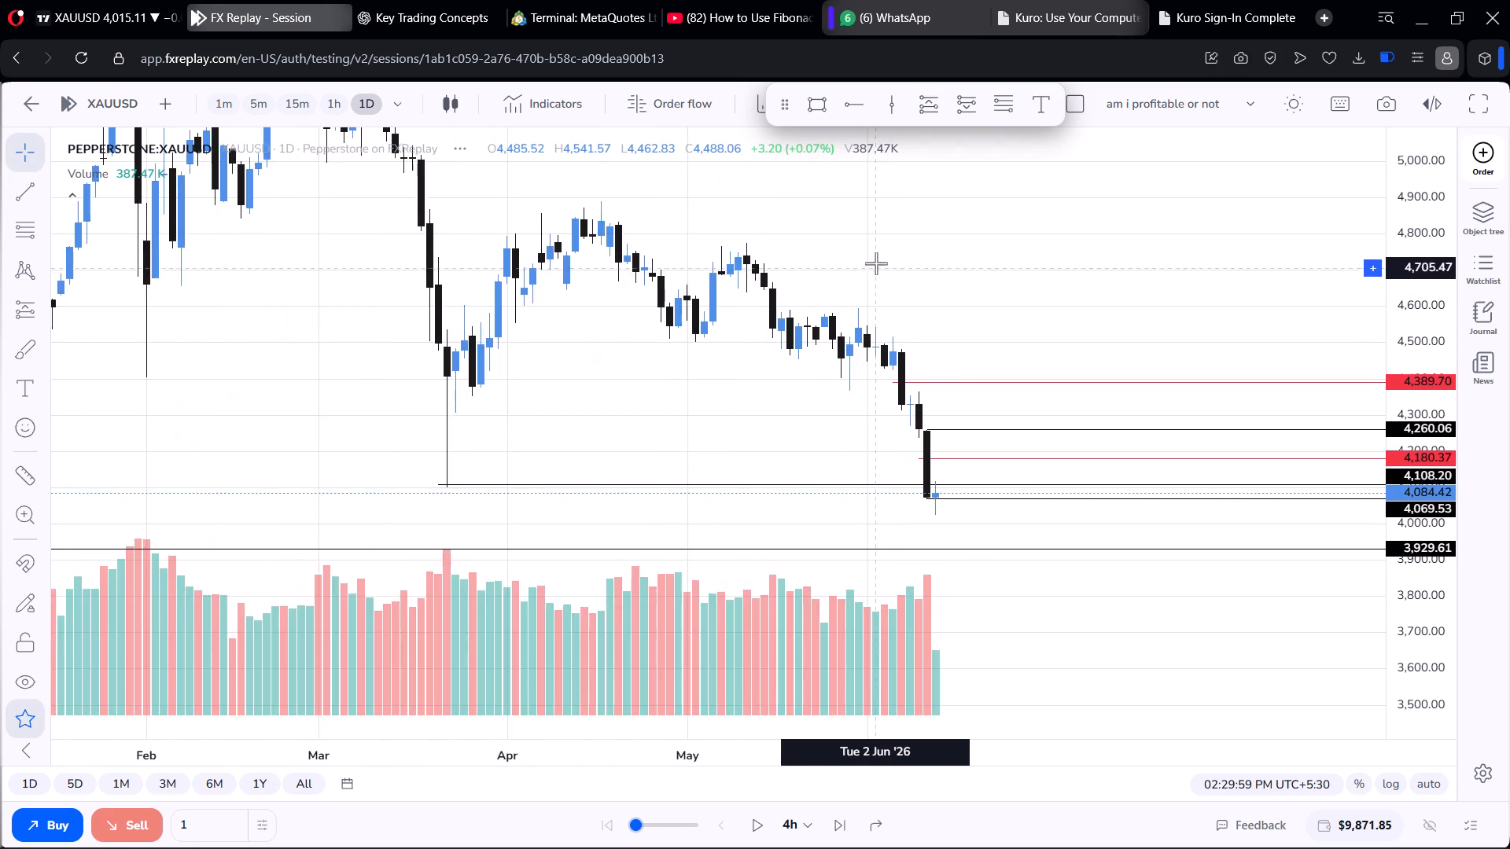
pyautogui.scroll(2, 871, 260)
pyautogui.scroll(-1, 908, 282)
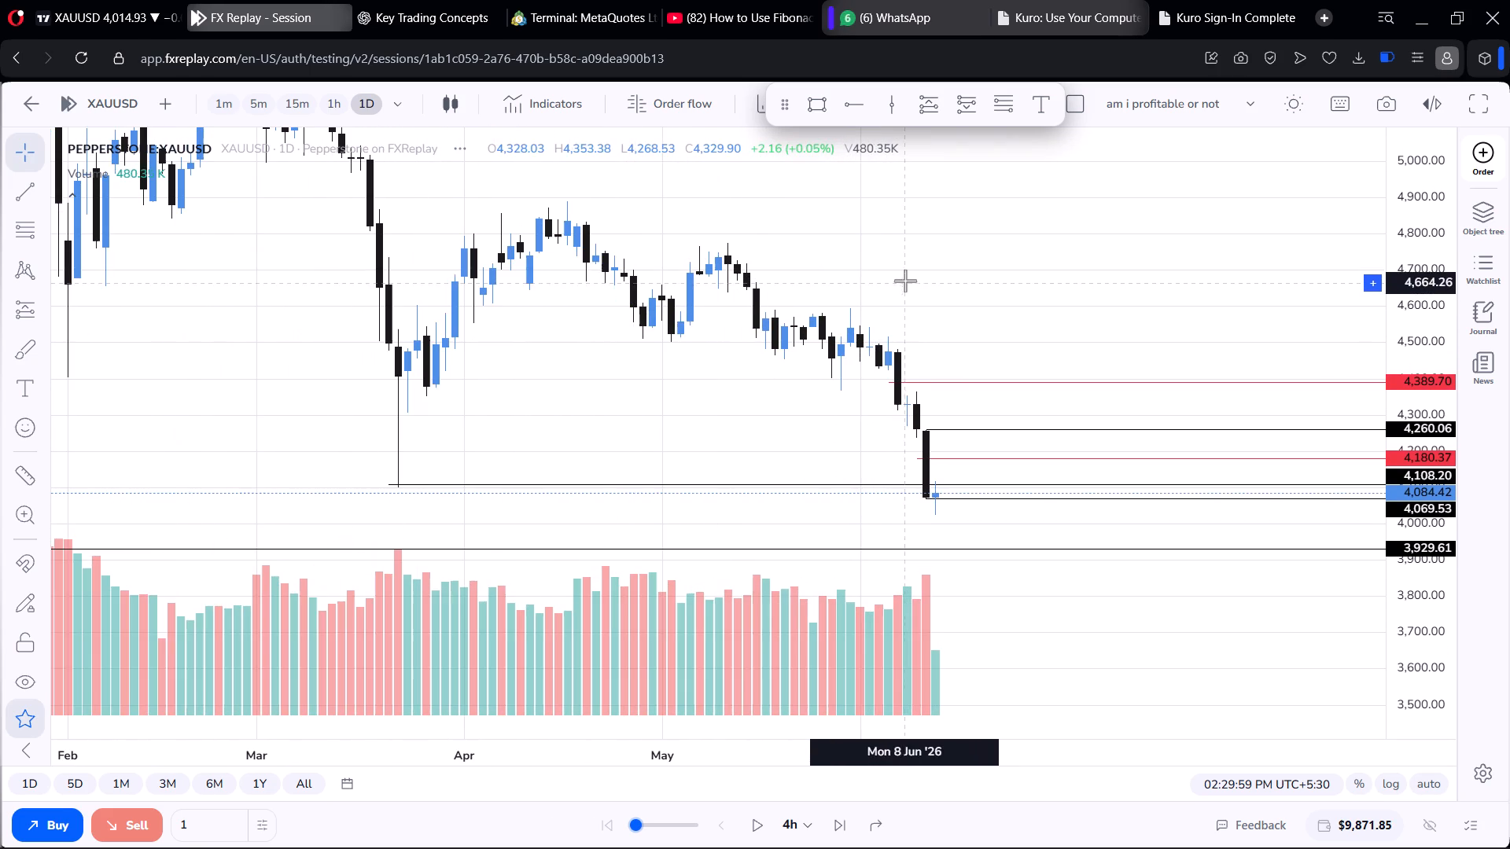
pyautogui.moveTo(1005, 326); pyautogui.dragTo(941, 242)
pyautogui.scroll(13, 1444, 330)
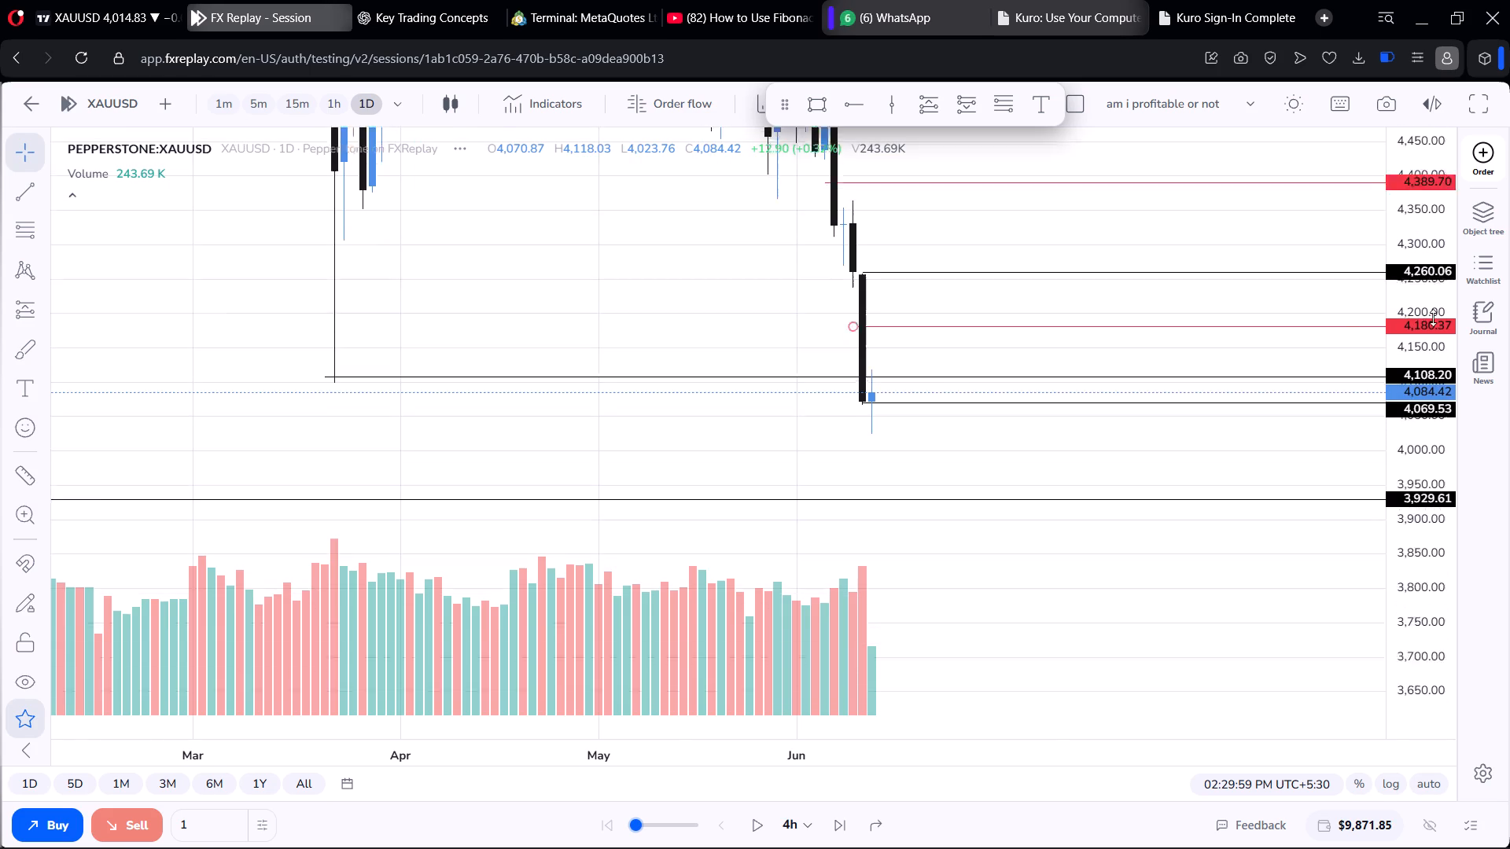
pyautogui.scroll(9, 957, 292)
pyautogui.scroll(-6, 942, 289)
pyautogui.moveTo(805, 280); pyautogui.dragTo(480, 336)
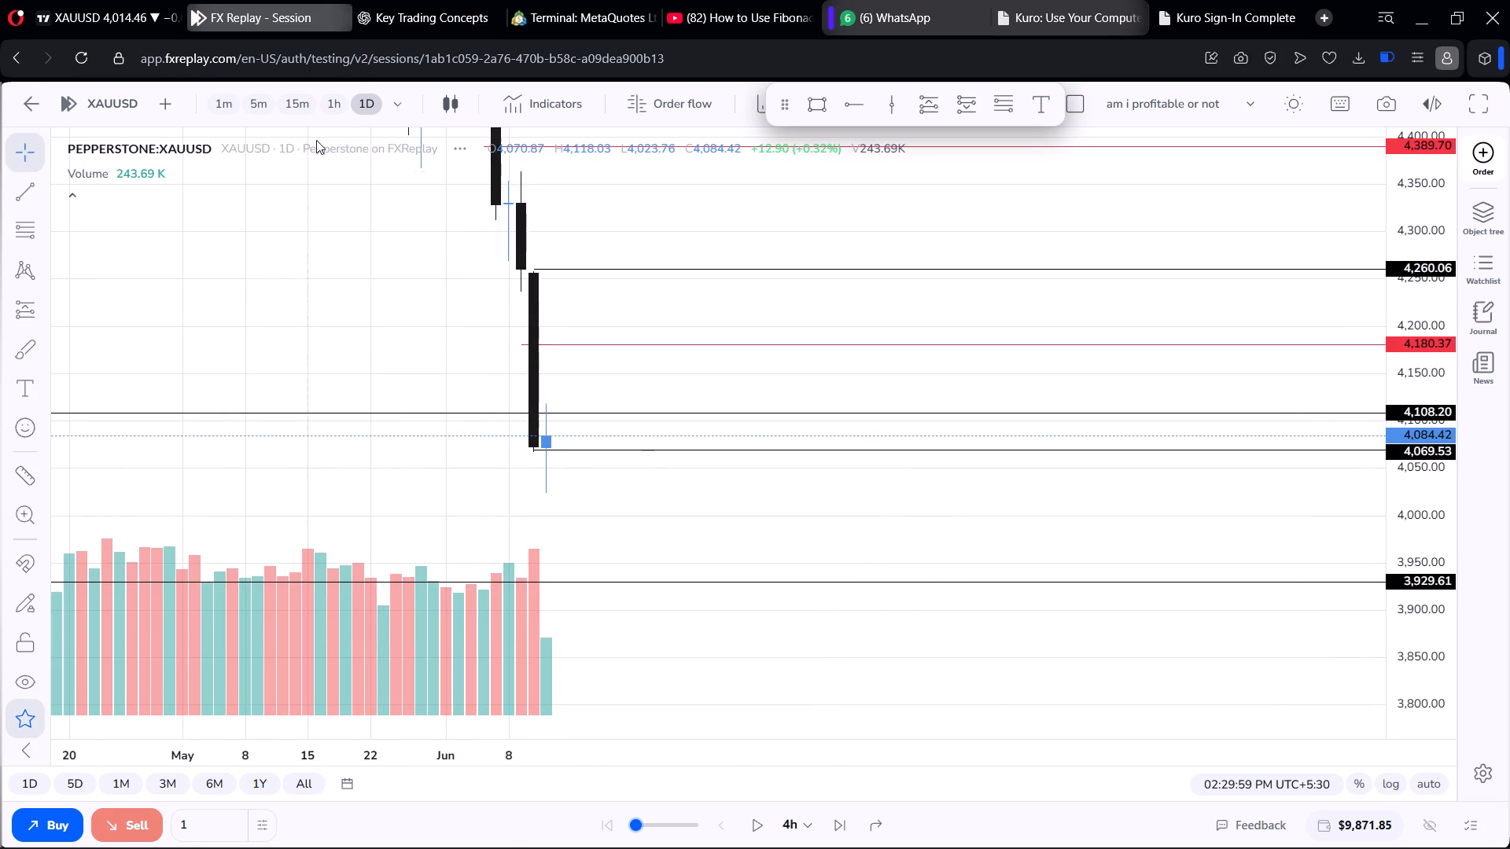
# Switch the chart to the 1-hour timeframe and examine the June price action around the marked levels.
pyautogui.click(334, 94)
pyautogui.scroll(-7, 528, 292)
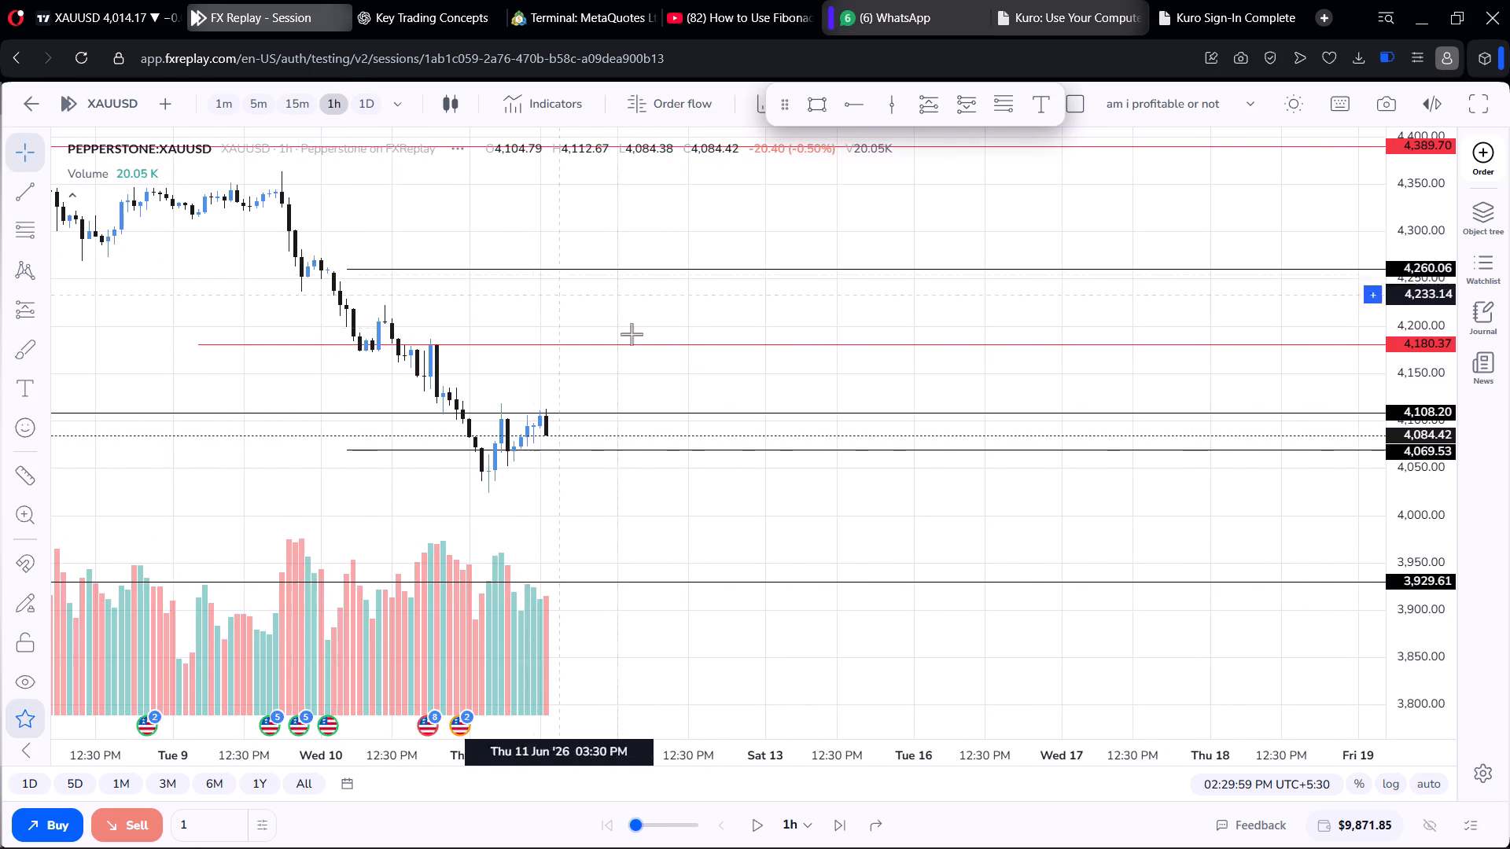
pyautogui.moveTo(638, 336); pyautogui.dragTo(630, 290)
pyautogui.scroll(5, 630, 285)
pyautogui.scroll(-12, 617, 325)
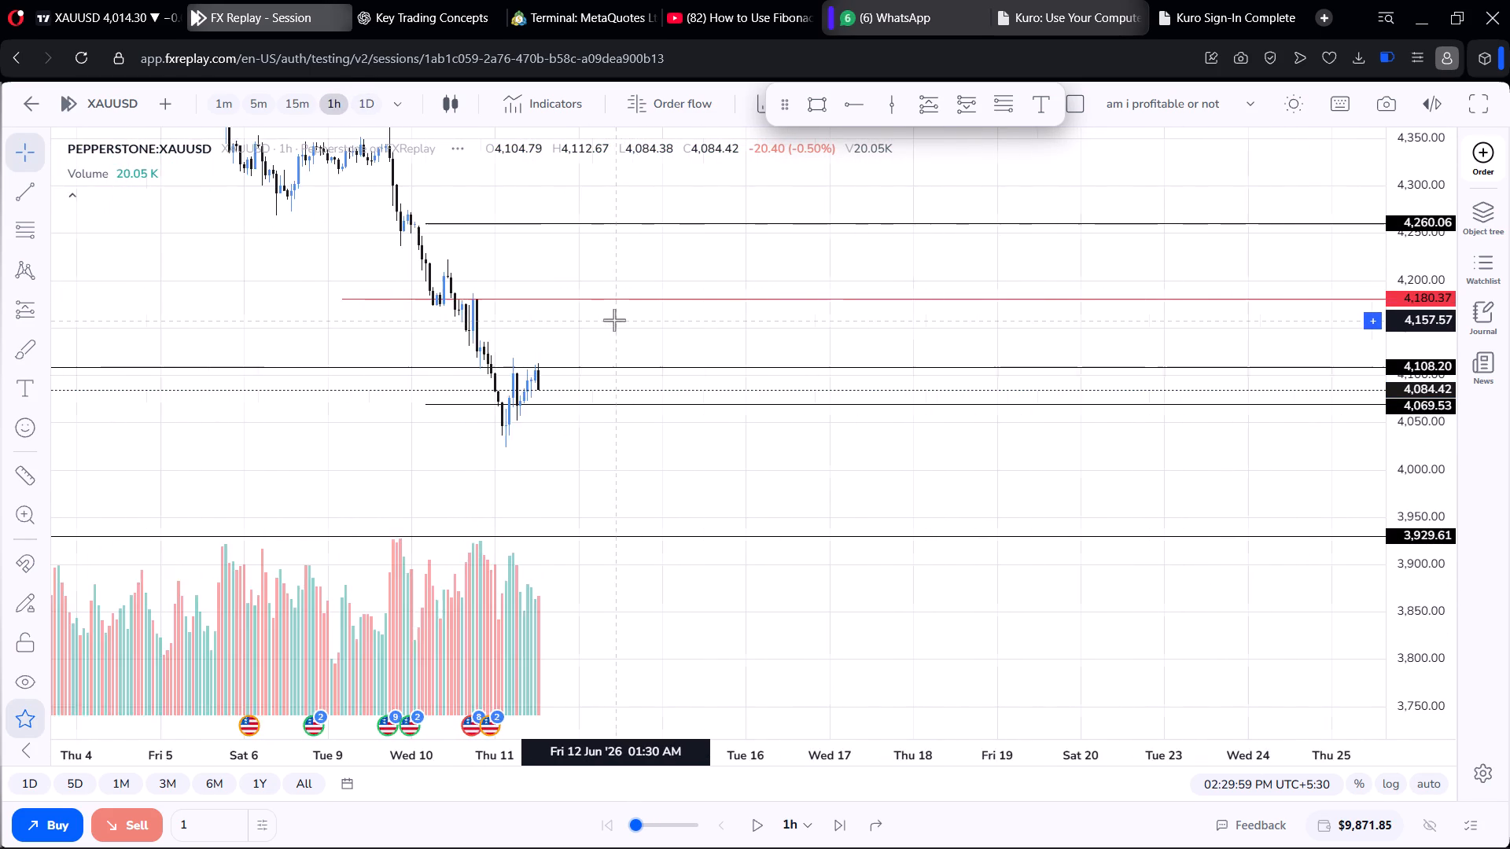
pyautogui.scroll(-10, 618, 319)
pyautogui.scroll(-13, 618, 319)
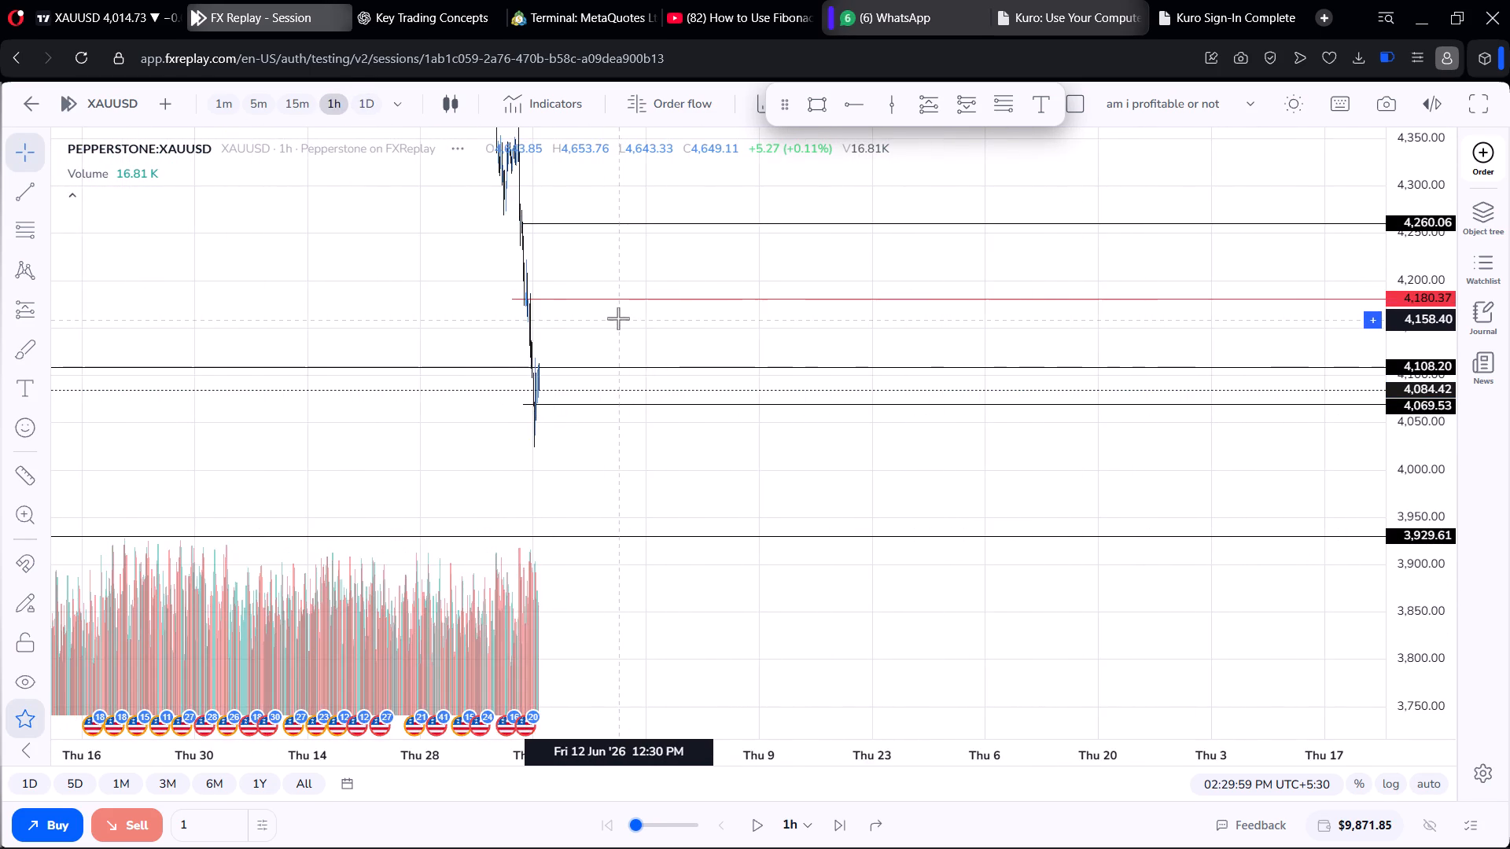
pyautogui.scroll(6, 618, 318)
pyautogui.scroll(19, 621, 318)
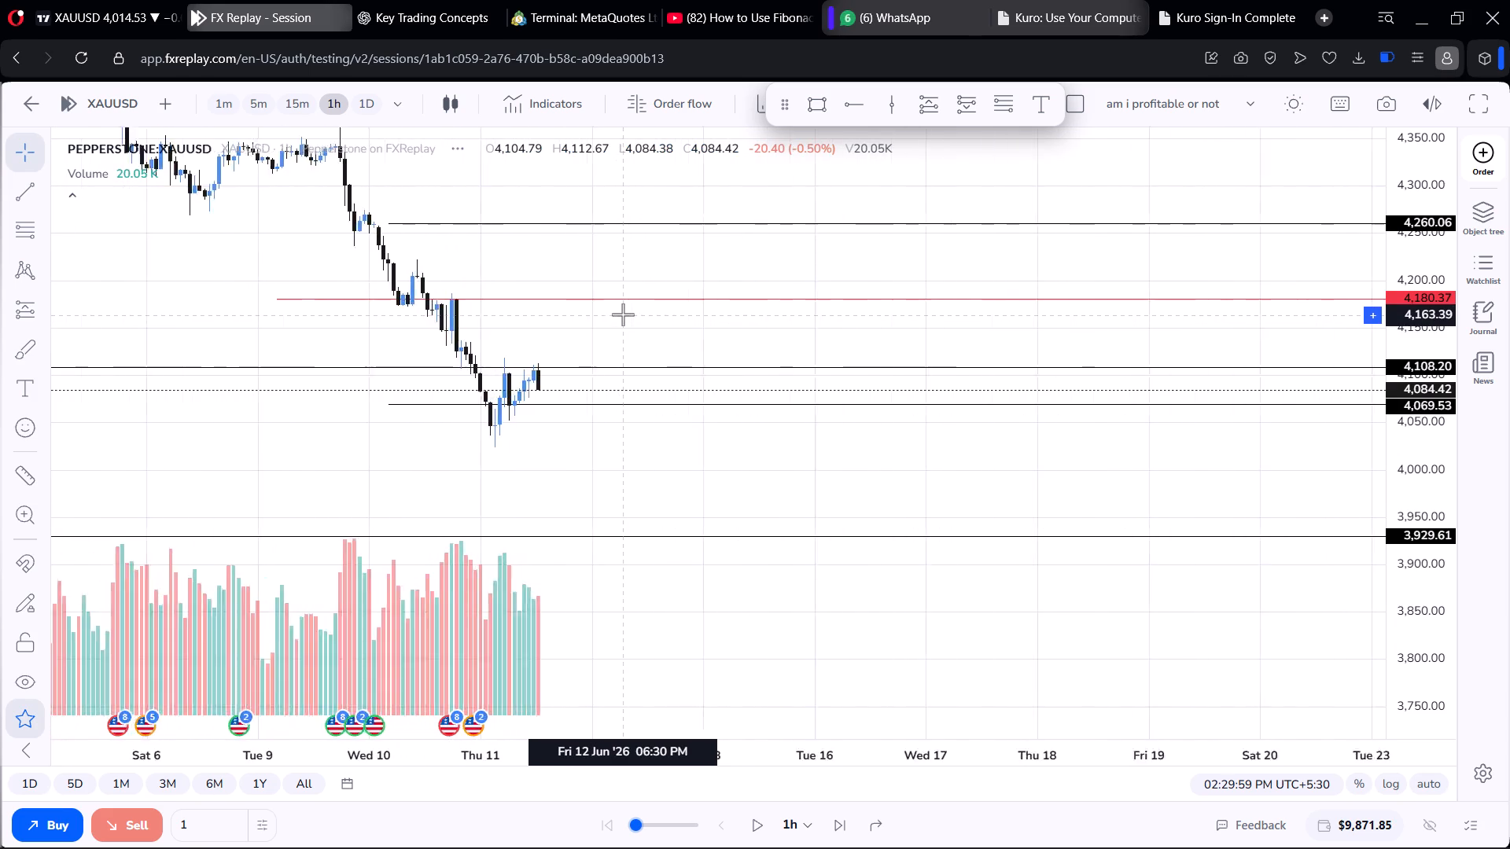
pyautogui.scroll(-15, 623, 314)
pyautogui.scroll(-20, 624, 289)
pyautogui.scroll(-2, 624, 289)
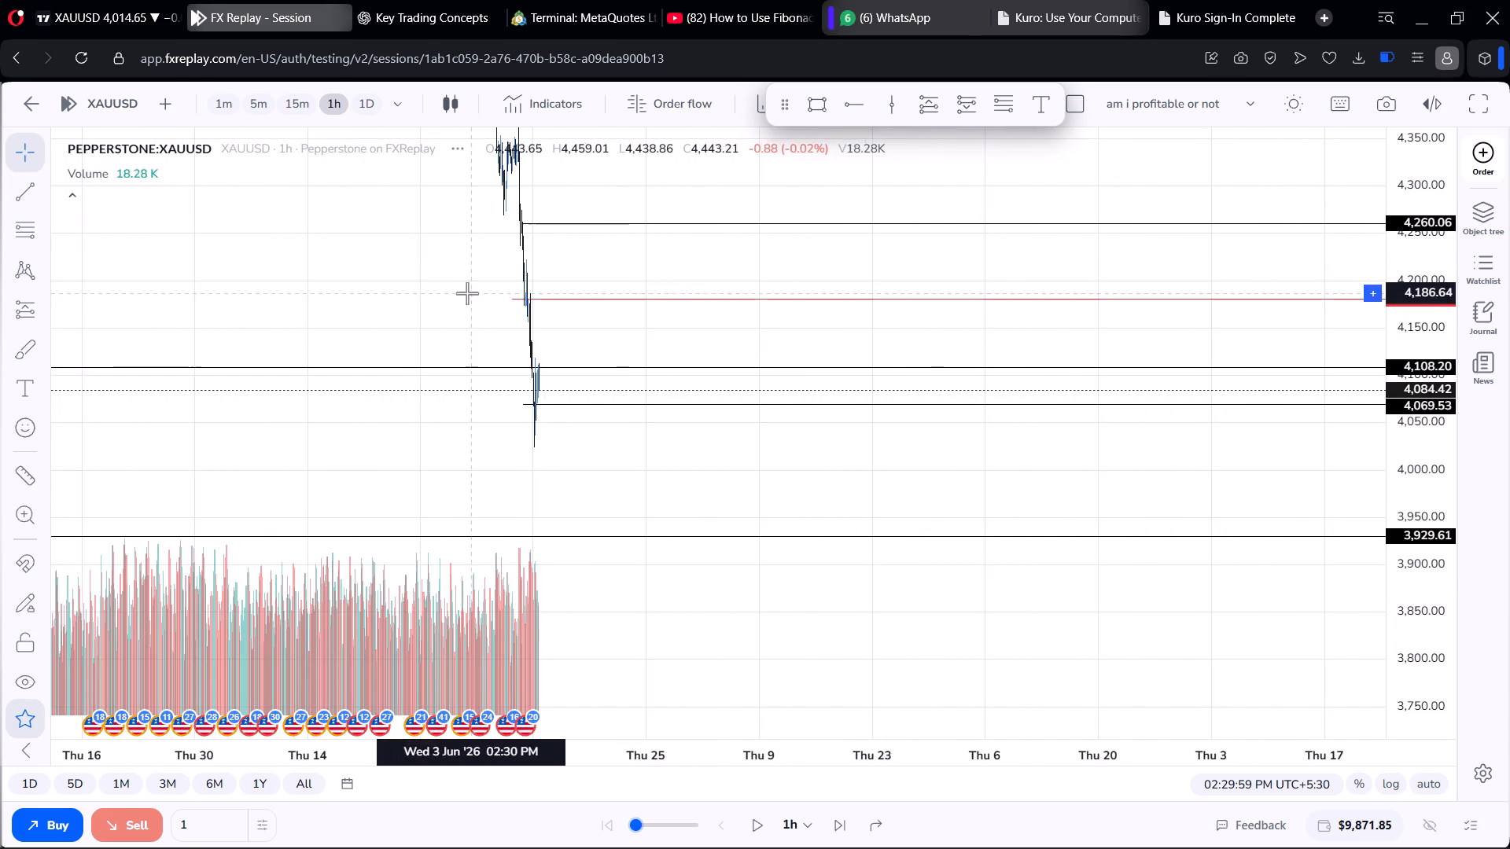
pyautogui.moveTo(467, 293); pyautogui.dragTo(1177, 344)
pyautogui.moveTo(887, 334); pyautogui.dragTo(574, 292)
pyautogui.moveTo(973, 344); pyautogui.dragTo(793, 331)
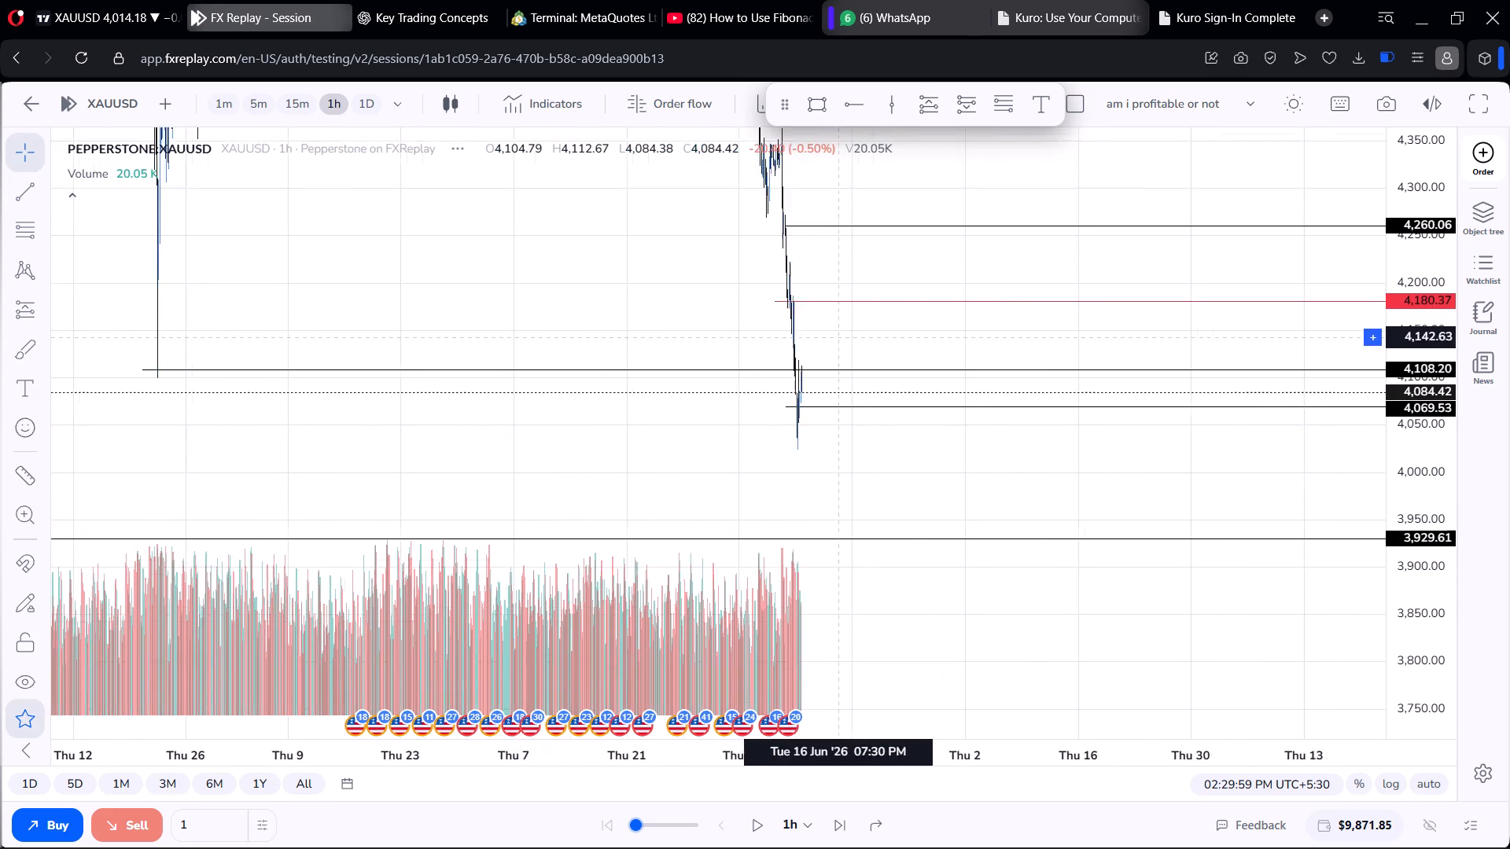
pyautogui.moveTo(793, 331); pyautogui.dragTo(768, 325)
pyautogui.scroll(14, 778, 325)
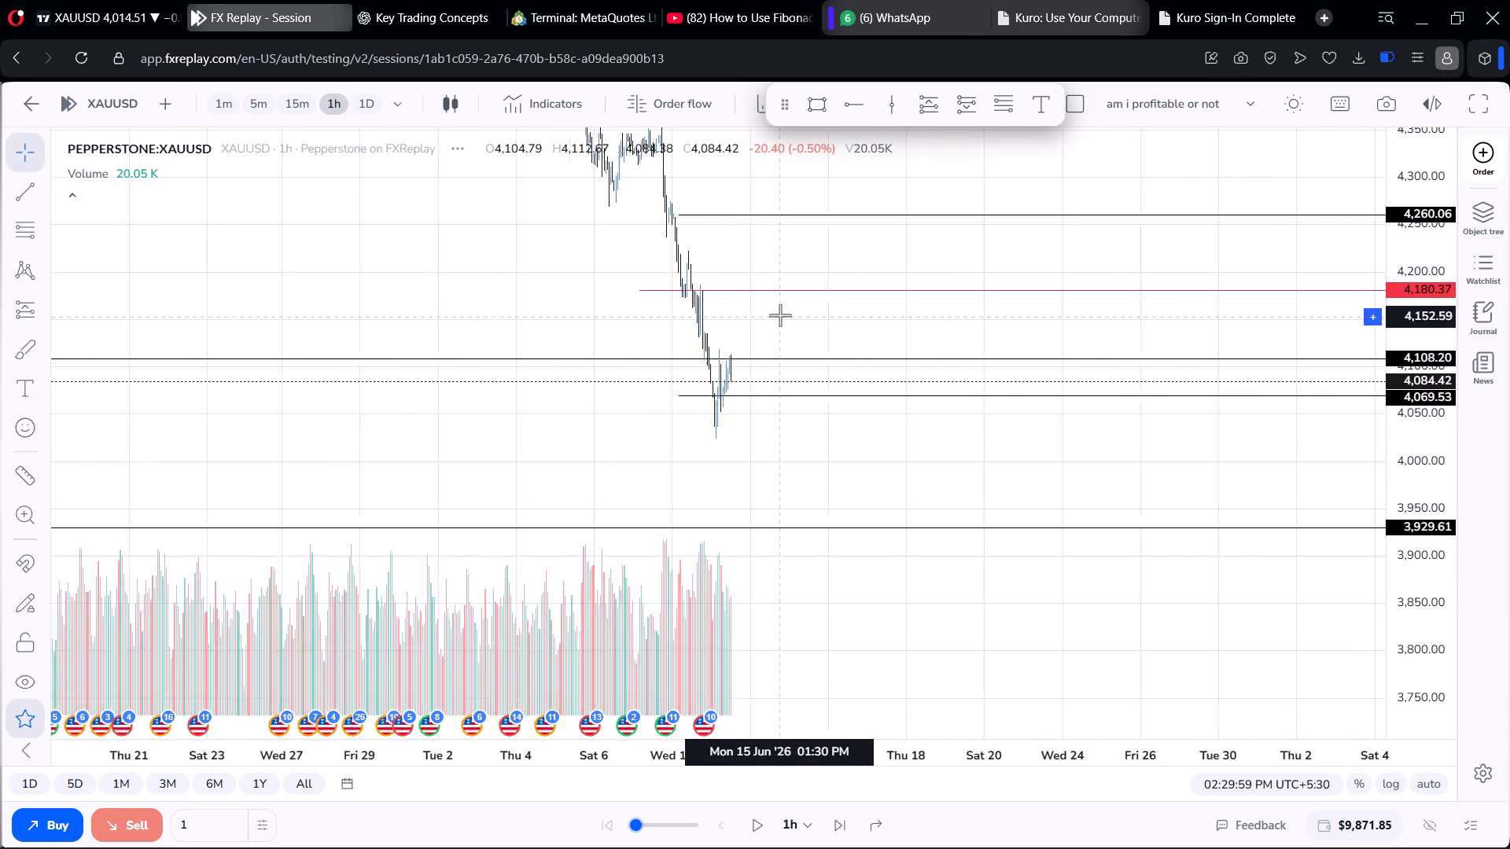
# Move the horizontal ray just below the current price down to the 11 June low, at about 4,025.51.
pyautogui.moveTo(782, 316); pyautogui.dragTo(637, 155)
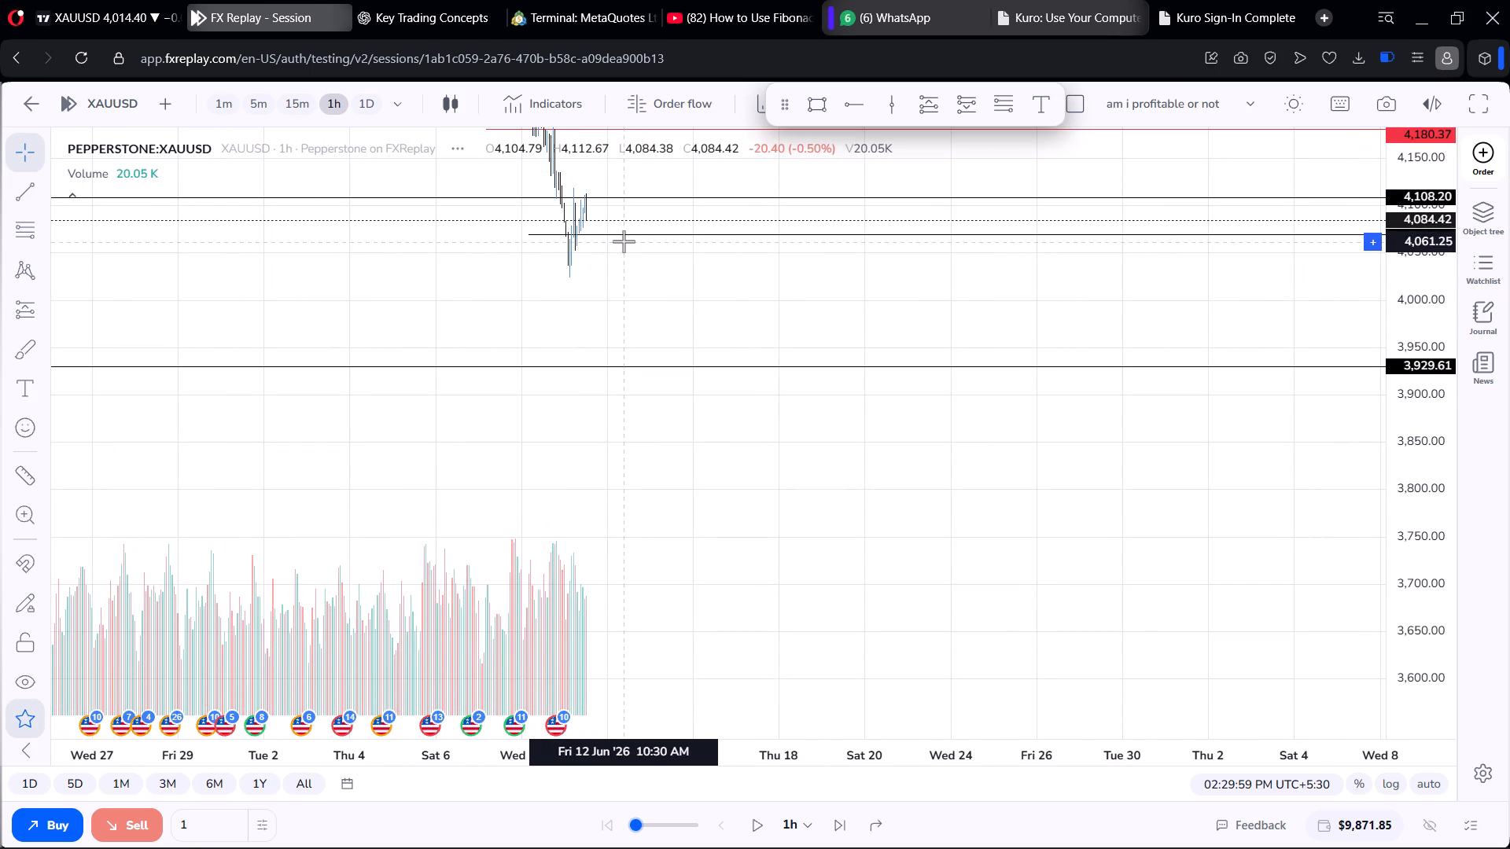
pyautogui.moveTo(629, 236); pyautogui.dragTo(646, 277)
pyautogui.click(617, 355)
# Examine the recent 1-hour candles between the 4,025.51, 4,108.20 and 4,180.37 levels.
pyautogui.moveTo(664, 237); pyautogui.dragTo(716, 345)
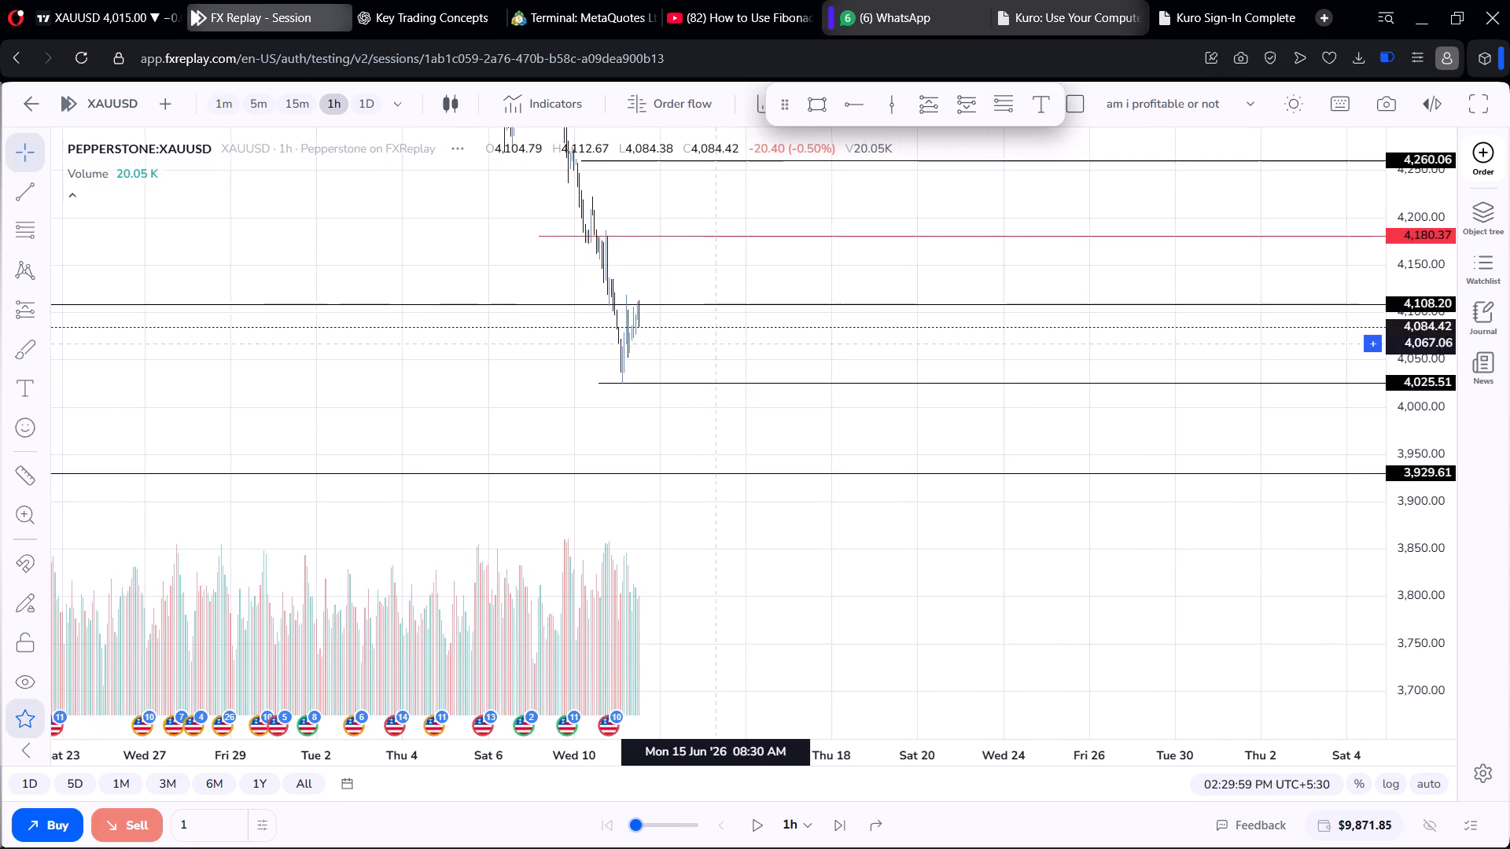
pyautogui.moveTo(716, 345); pyautogui.dragTo(716, 347)
pyautogui.scroll(17, 706, 334)
pyautogui.scroll(-6, 729, 229)
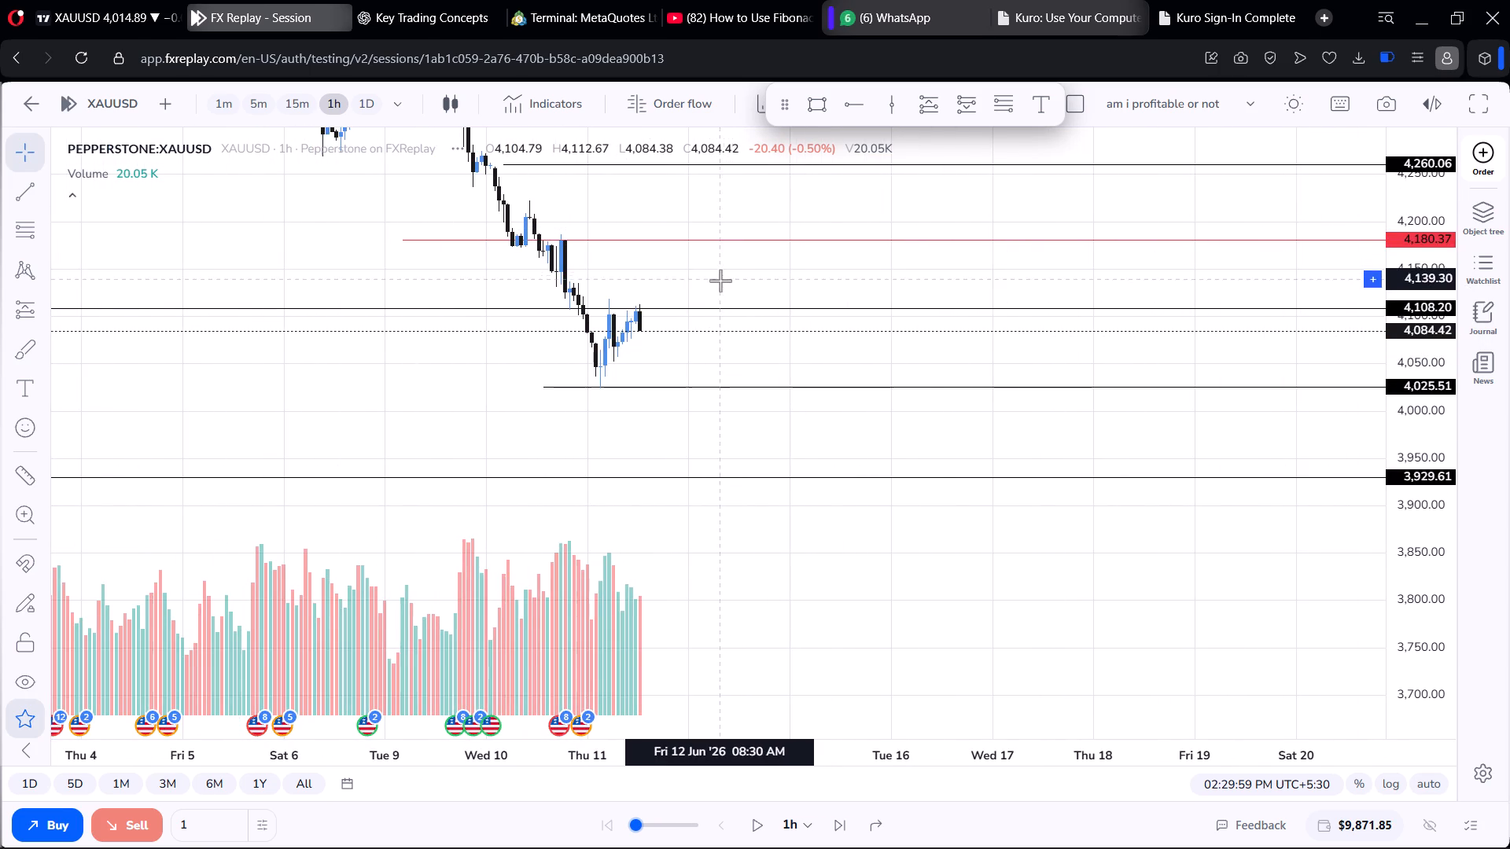
pyautogui.moveTo(720, 281); pyautogui.dragTo(717, 243)
pyautogui.scroll(5, 719, 241)
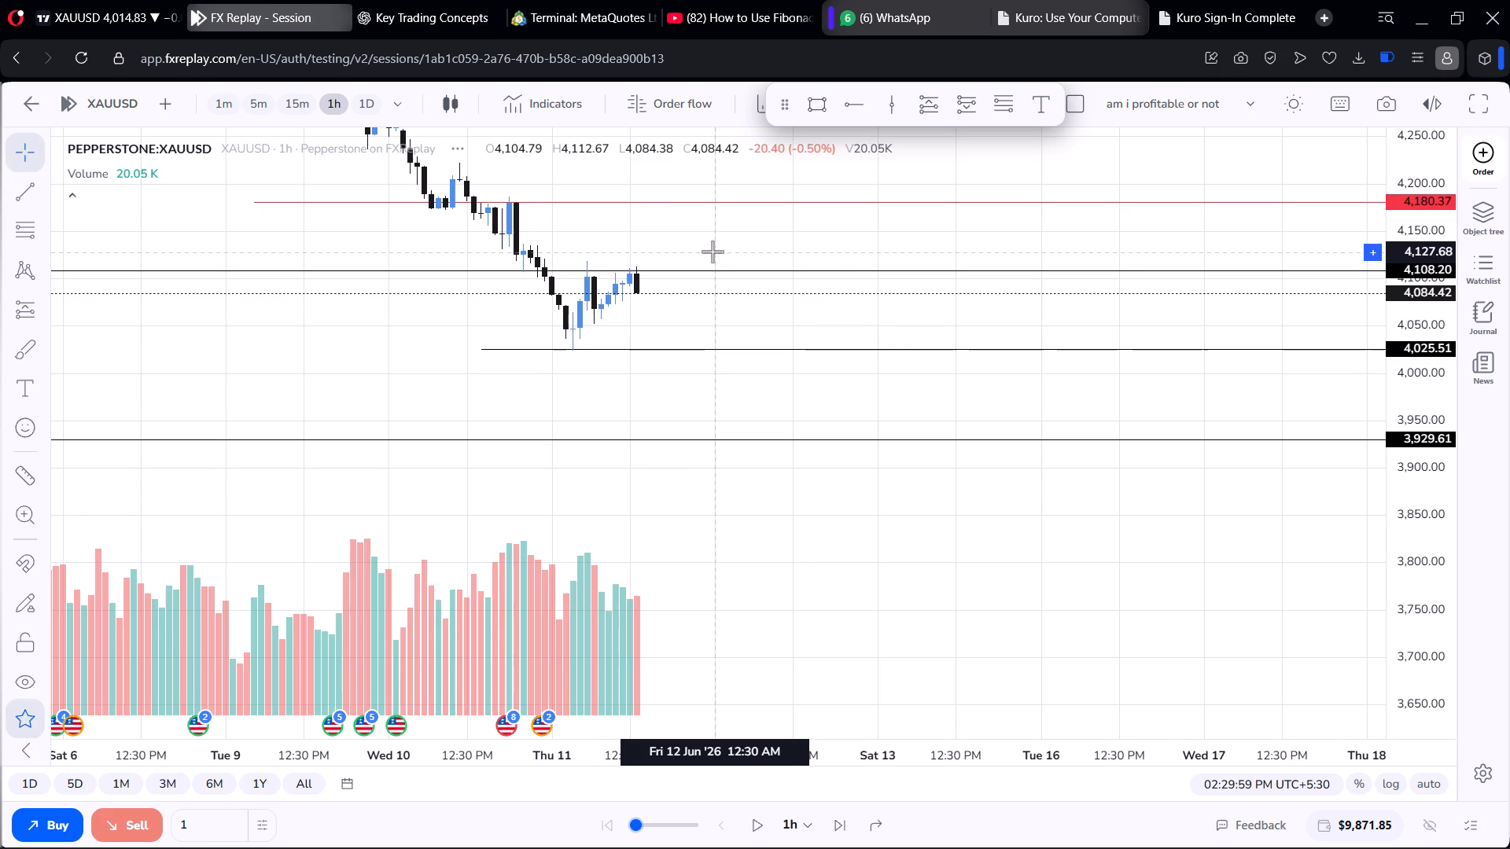
pyautogui.scroll(9, 666, 248)
pyautogui.moveTo(702, 244); pyautogui.dragTo(763, 249)
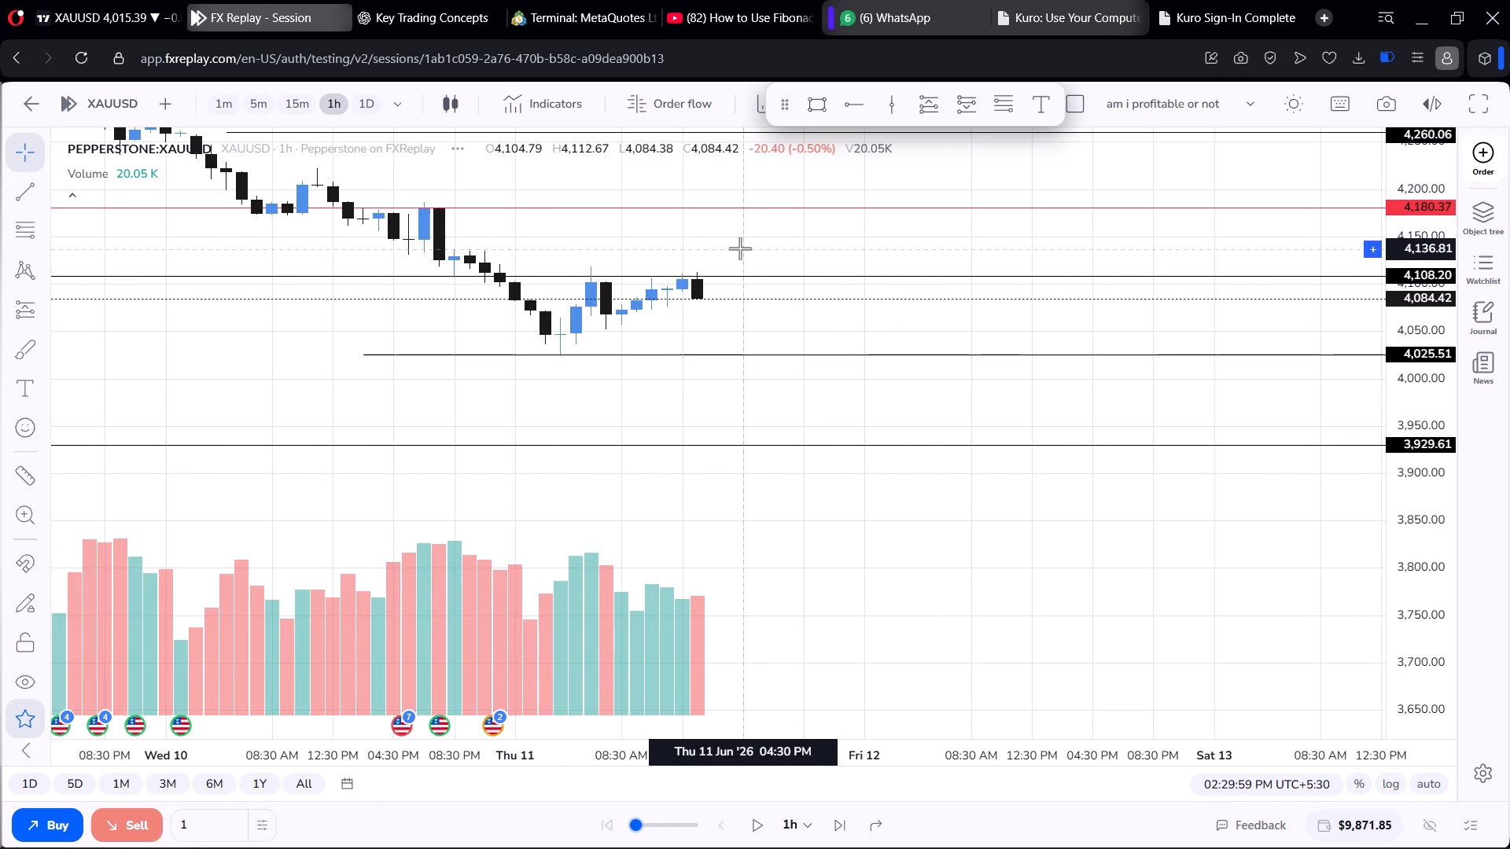
pyautogui.scroll(12, 1405, 273)
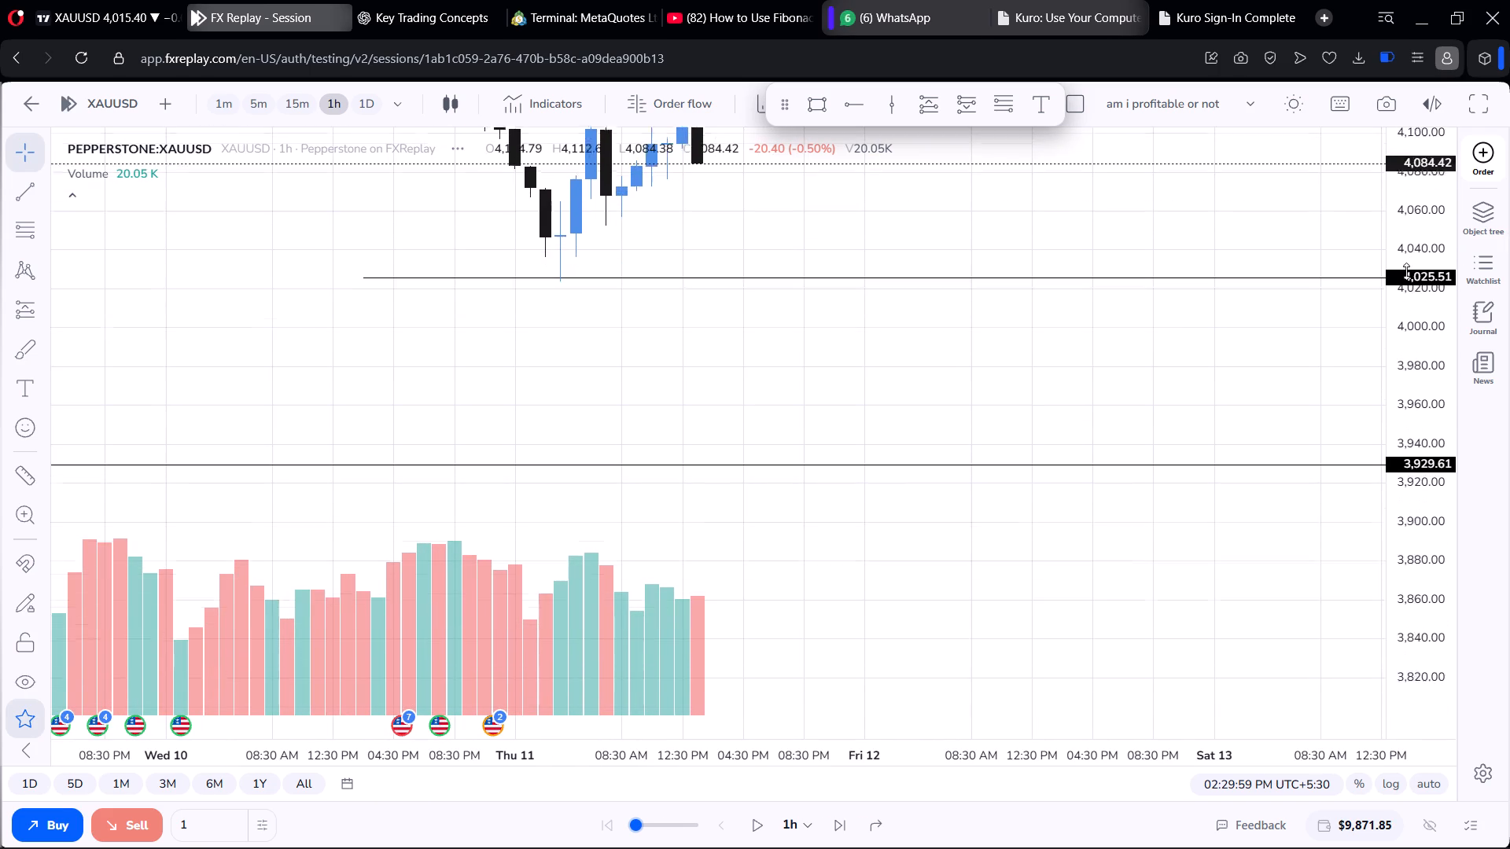
pyautogui.scroll(2, 1406, 271)
pyautogui.scroll(-7, 1205, 252)
pyautogui.moveTo(1026, 259); pyautogui.dragTo(962, 588)
pyautogui.scroll(-2, 939, 469)
pyautogui.moveTo(939, 462); pyautogui.dragTo(960, 452)
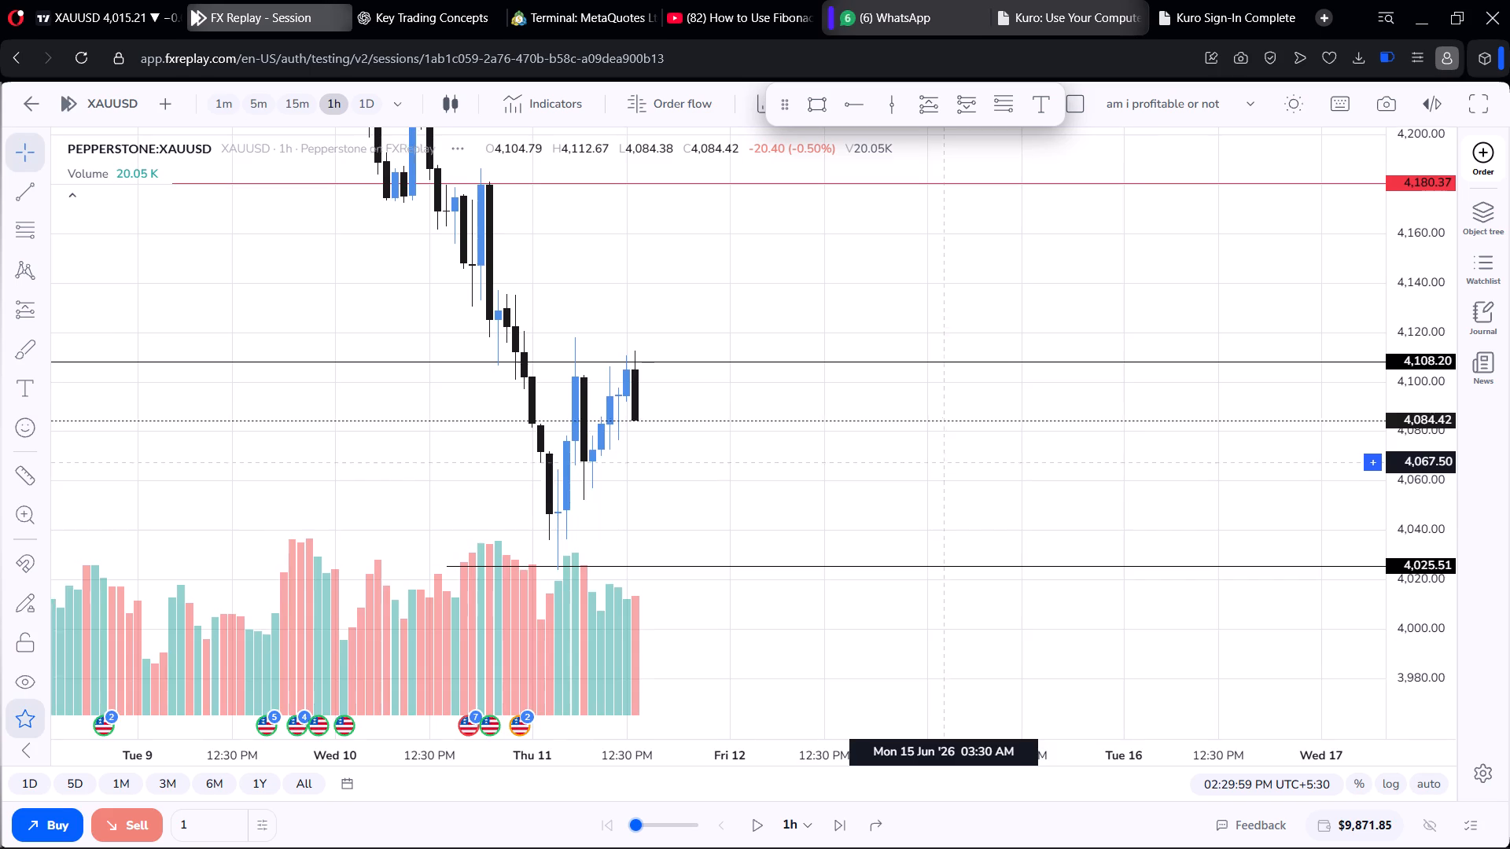
pyautogui.moveTo(960, 452); pyautogui.dragTo(1024, 436)
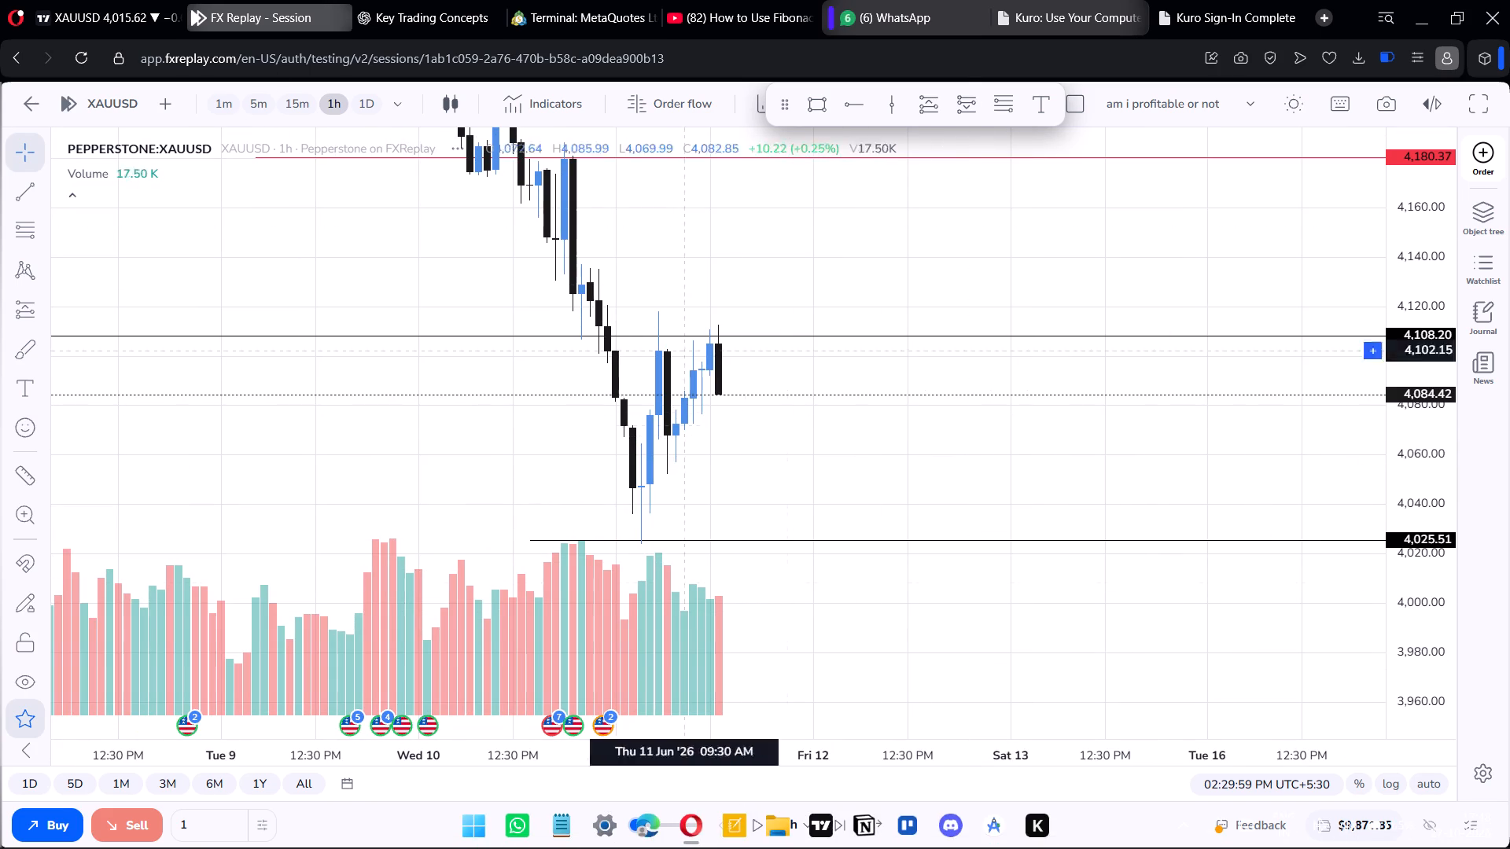
# Switch the chart to the 15-minute timeframe and bring the latest 11 June candles into view.
pyautogui.click(286, 108)
pyautogui.scroll(-4, 492, 254)
pyautogui.moveTo(796, 465); pyautogui.dragTo(763, 385)
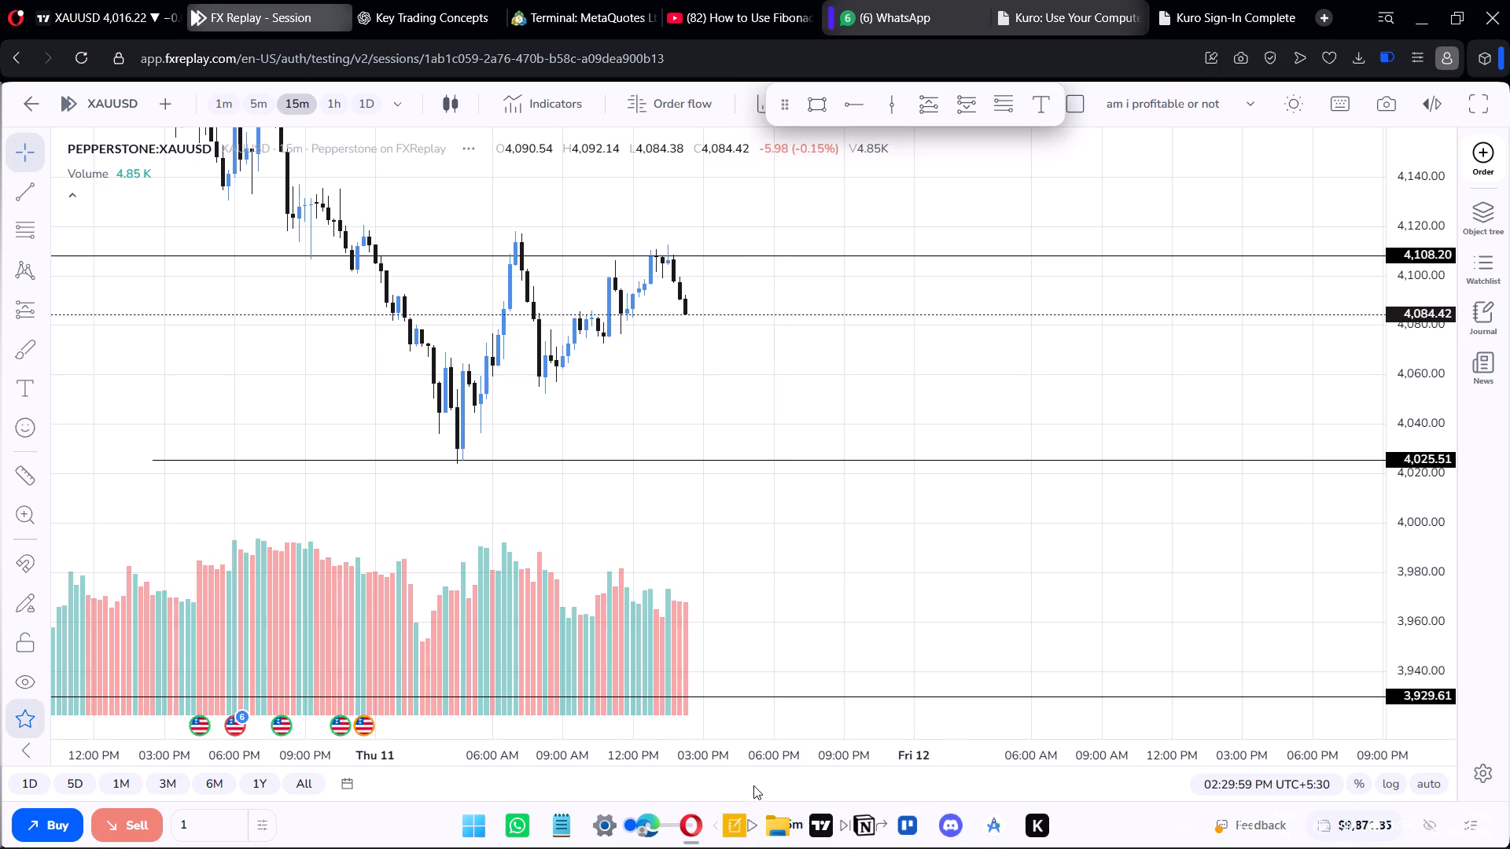
# Play the replay forward in 15-minute steps and pause it at 11:29:59 PM on 11 June.
pyautogui.click(752, 824)
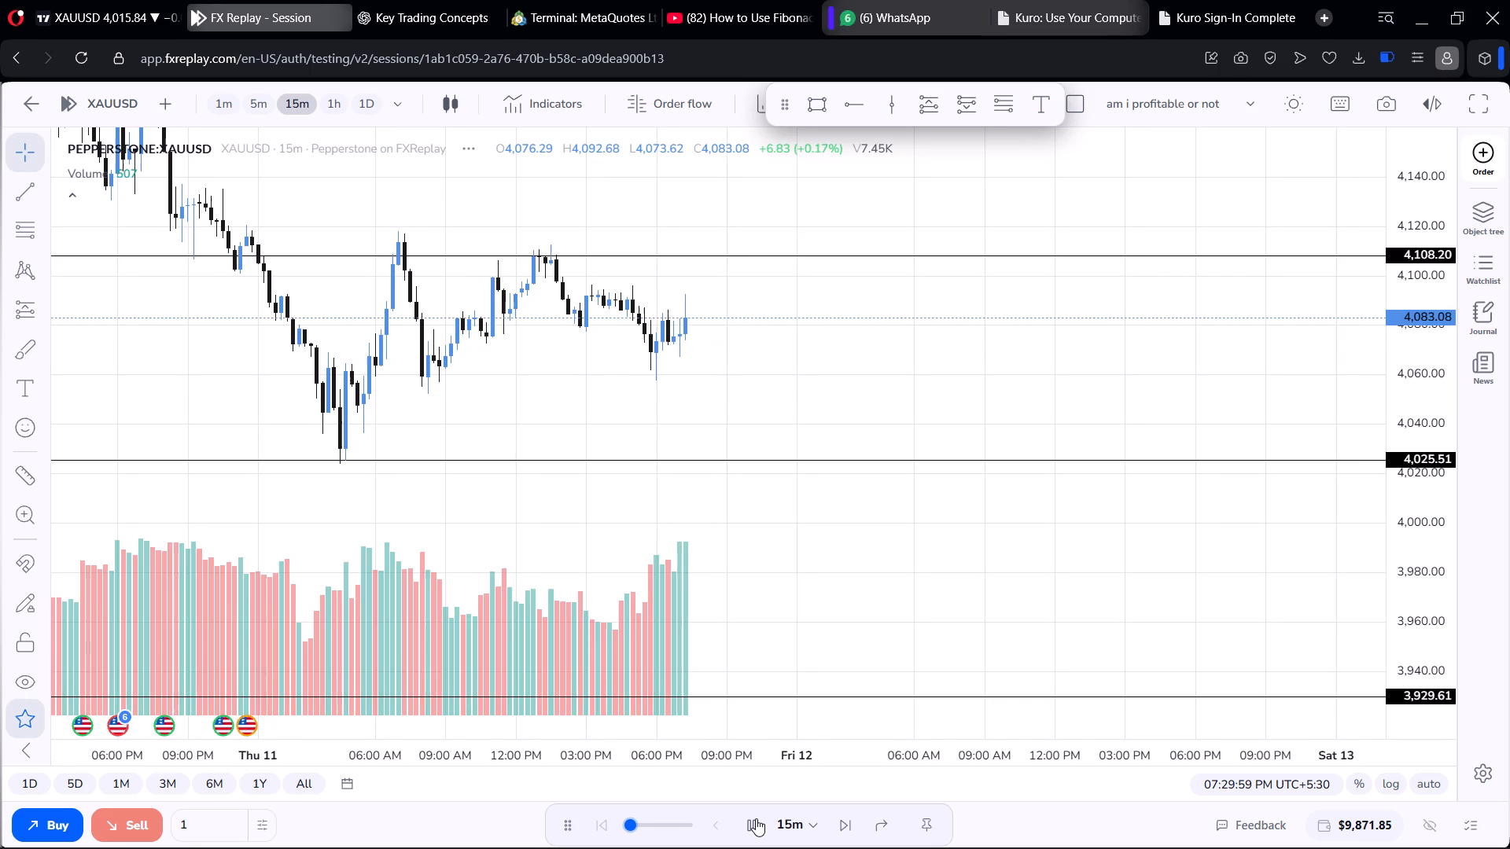
pyautogui.click(757, 818)
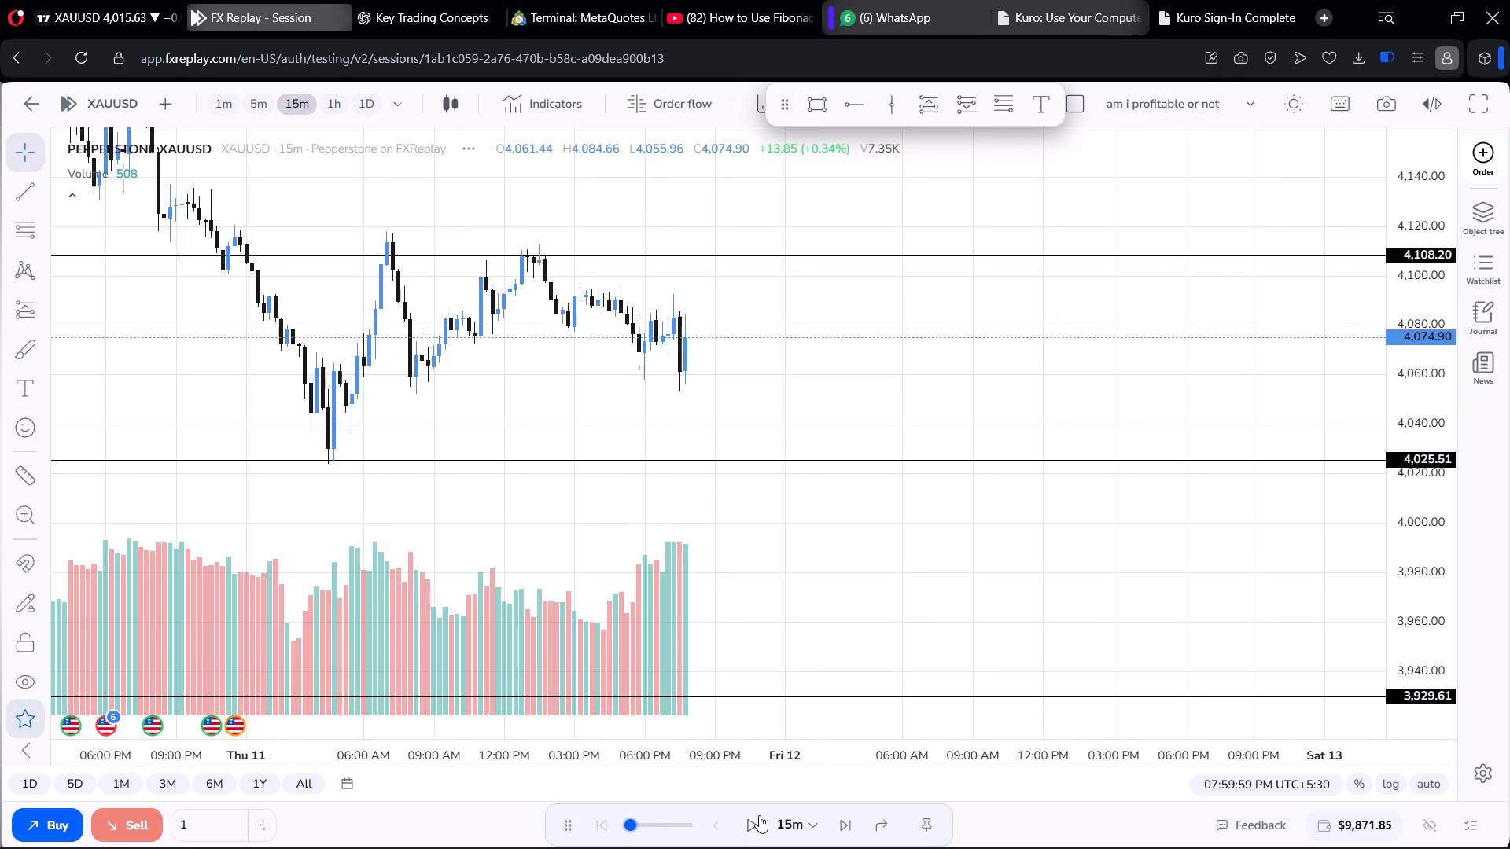
pyautogui.click(761, 815)
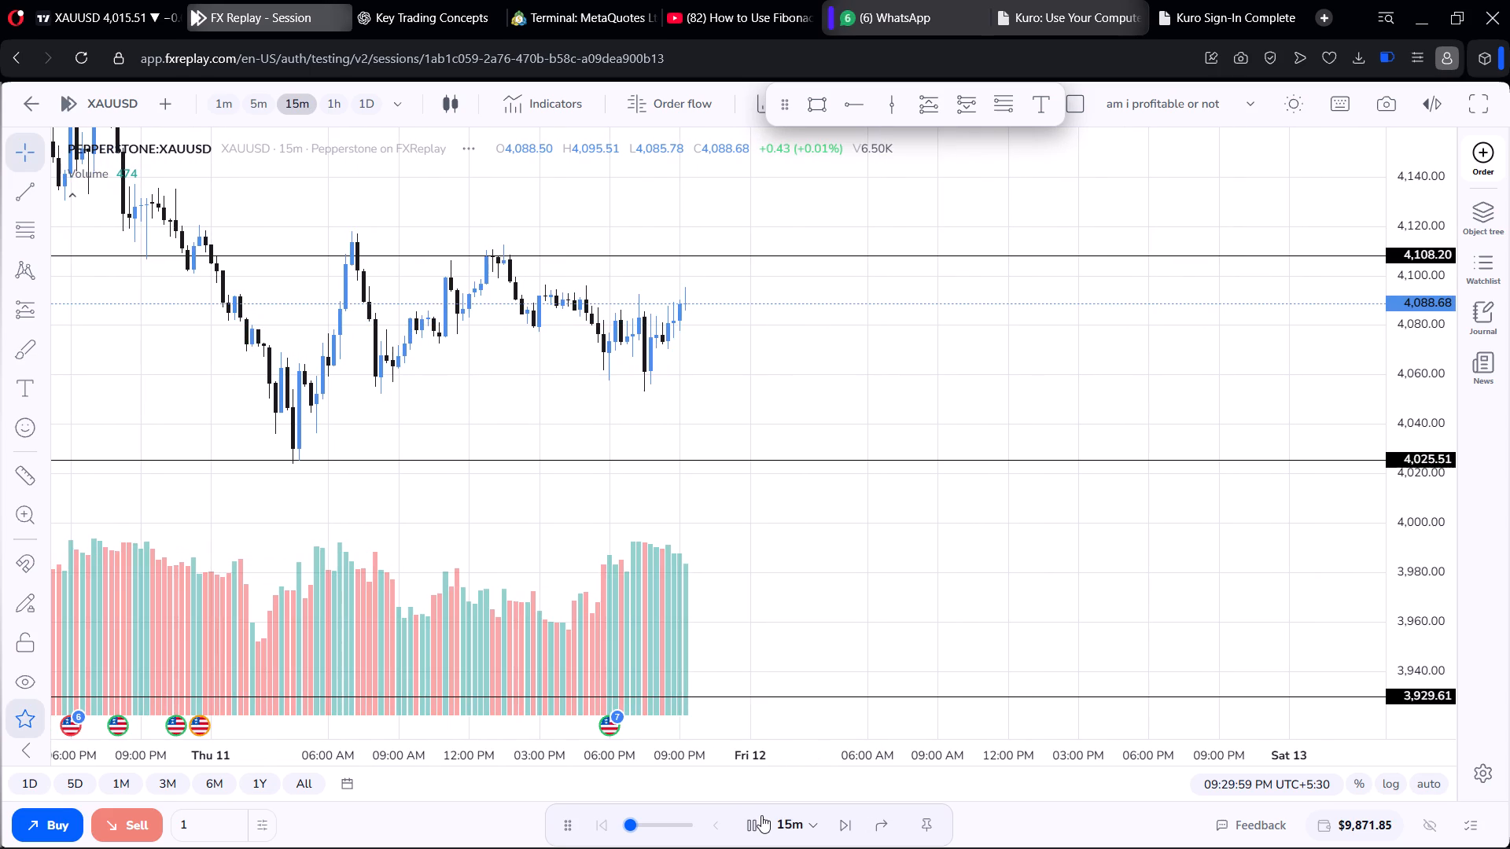
pyautogui.scroll(4, 736, 424)
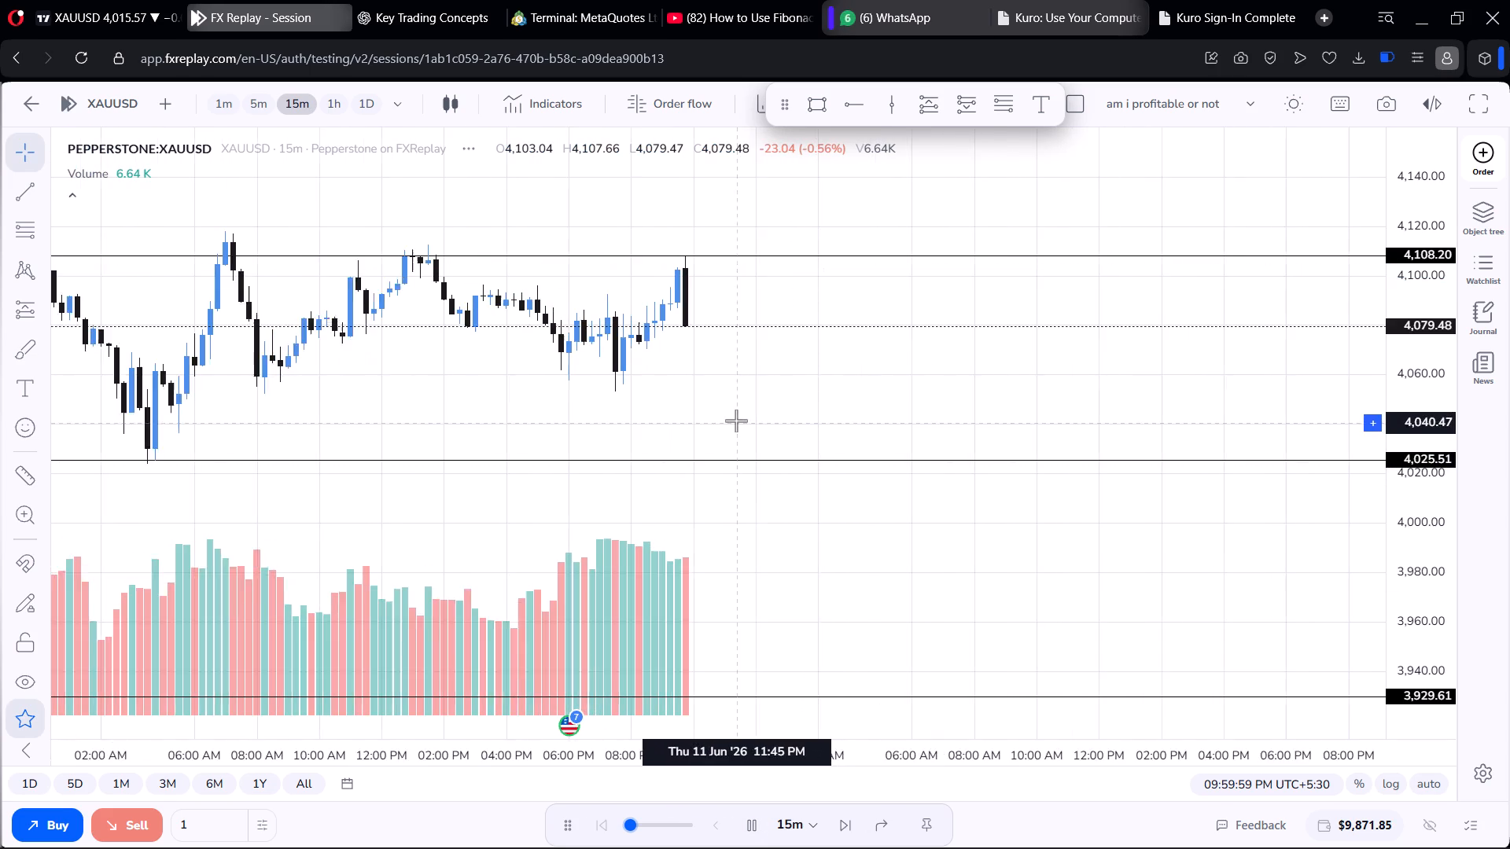
pyautogui.scroll(1, 736, 421)
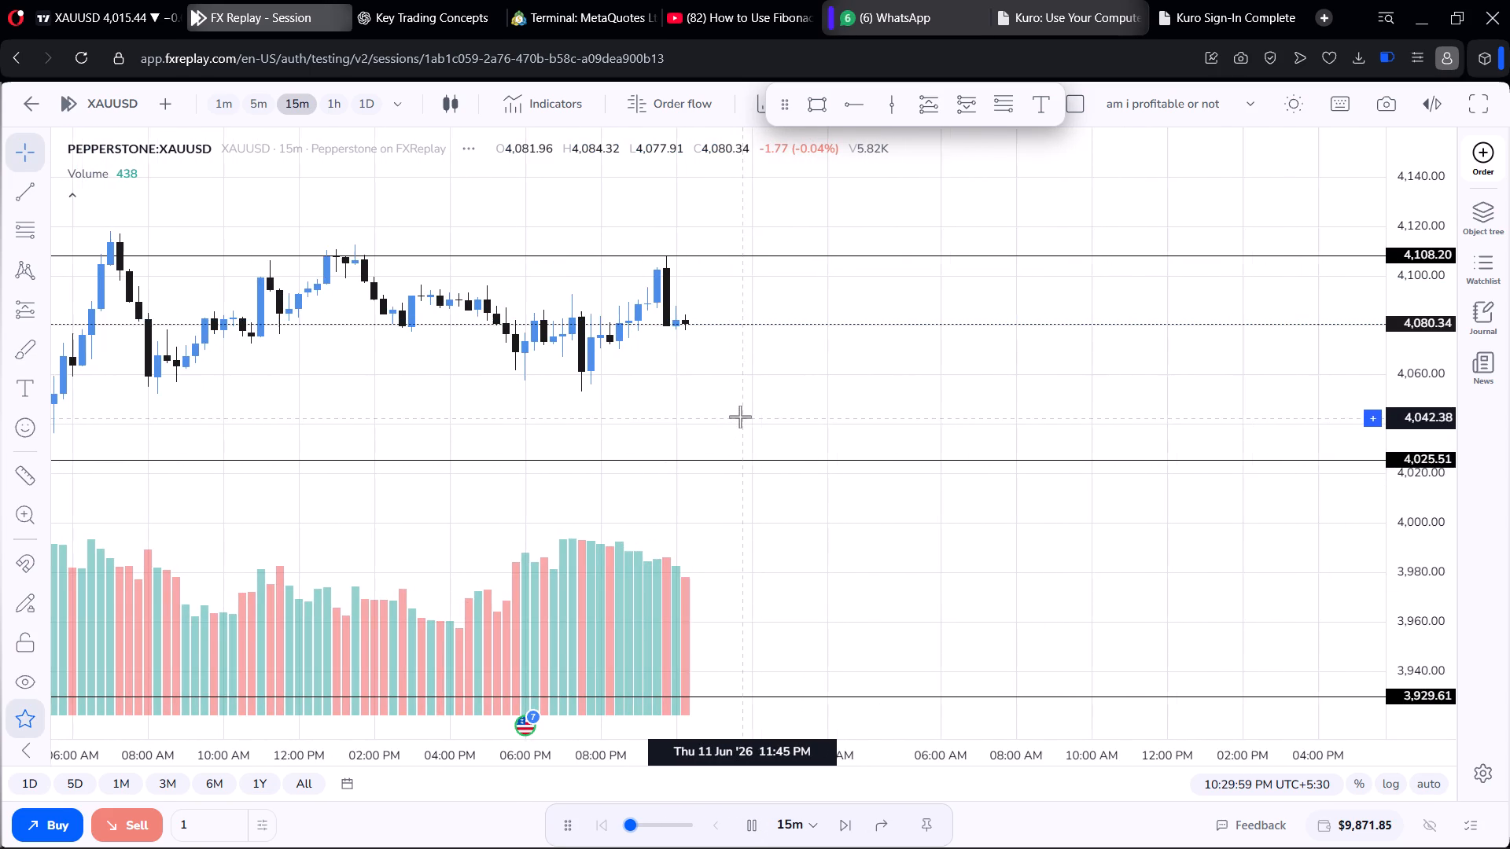
pyautogui.scroll(2, 740, 417)
pyautogui.scroll(-2, 740, 417)
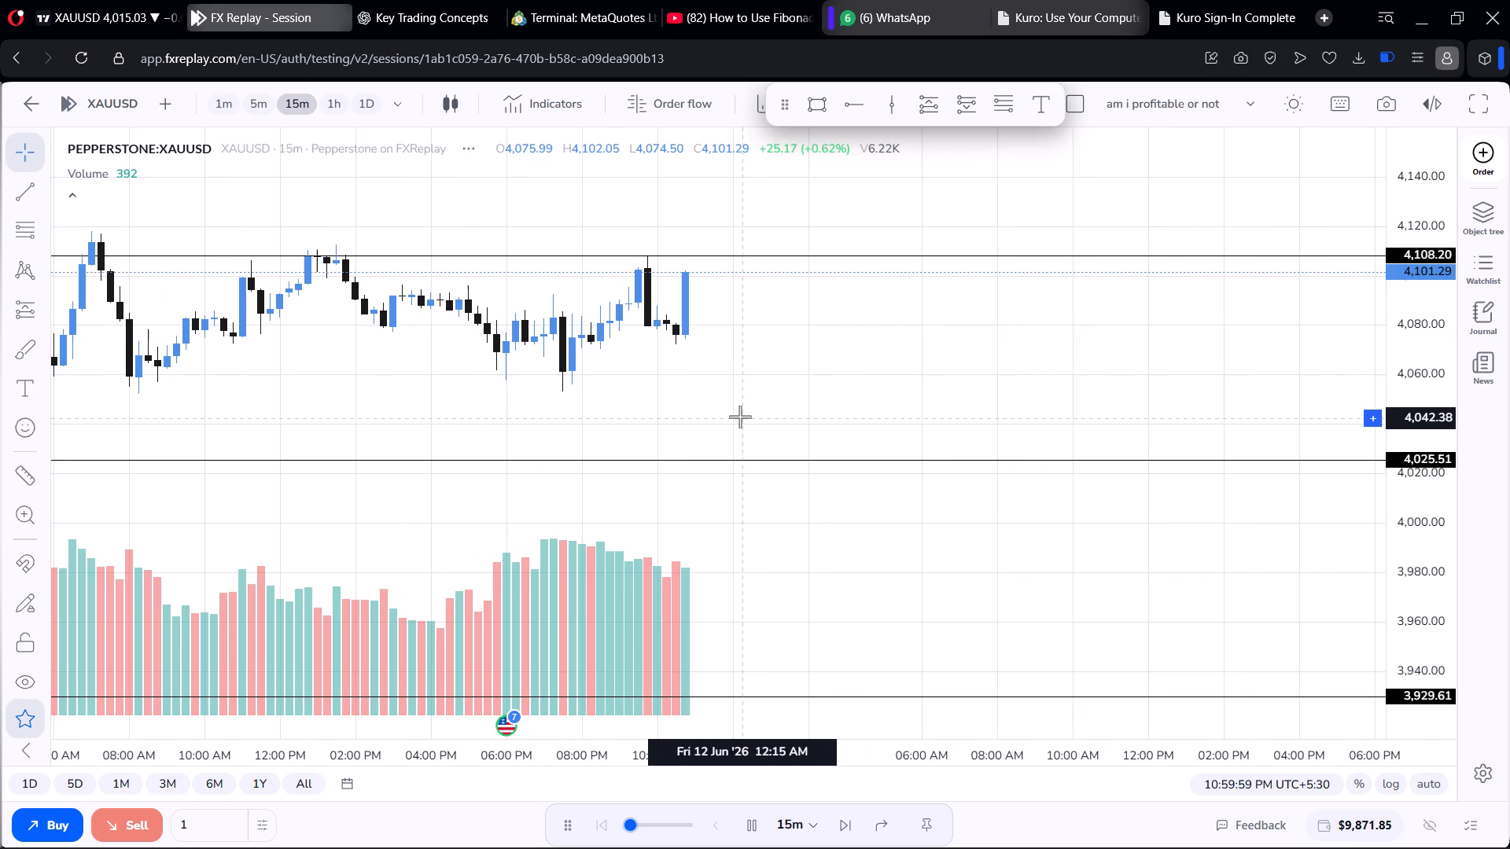
pyautogui.click(745, 818)
# Examine the newly replayed 15-minute candles against the 4,025.51, 4,108.20 and 4,180.37 levels.
pyautogui.moveTo(749, 405); pyautogui.dragTo(795, 380)
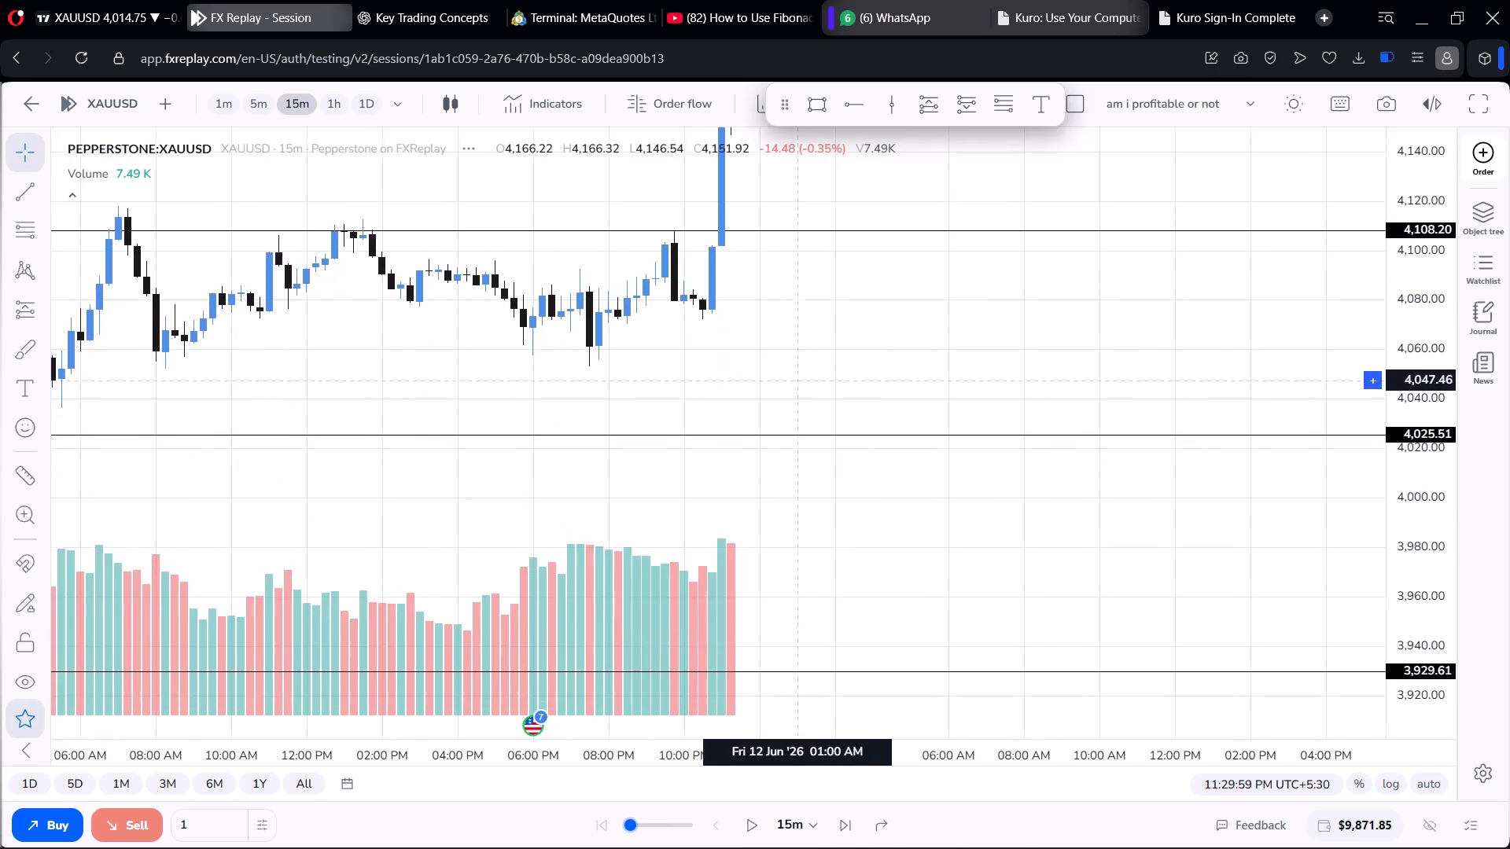
pyautogui.moveTo(795, 380); pyautogui.dragTo(797, 401)
pyautogui.scroll(-5, 787, 443)
pyautogui.moveTo(811, 380); pyautogui.dragTo(815, 552)
pyautogui.scroll(-2, 812, 487)
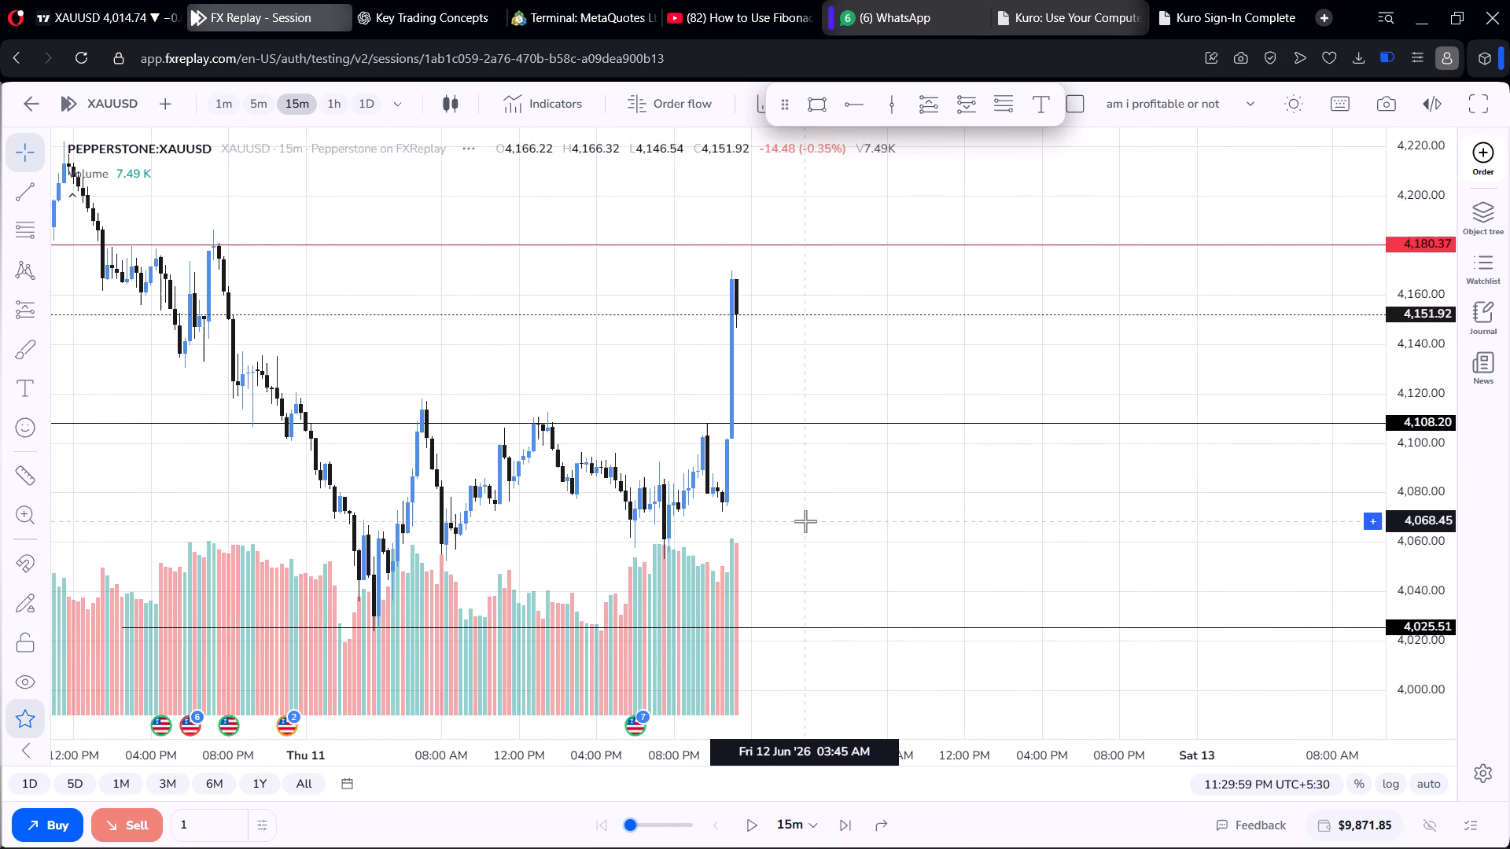
pyautogui.scroll(-1, 805, 519)
pyautogui.moveTo(810, 522); pyautogui.dragTo(801, 454)
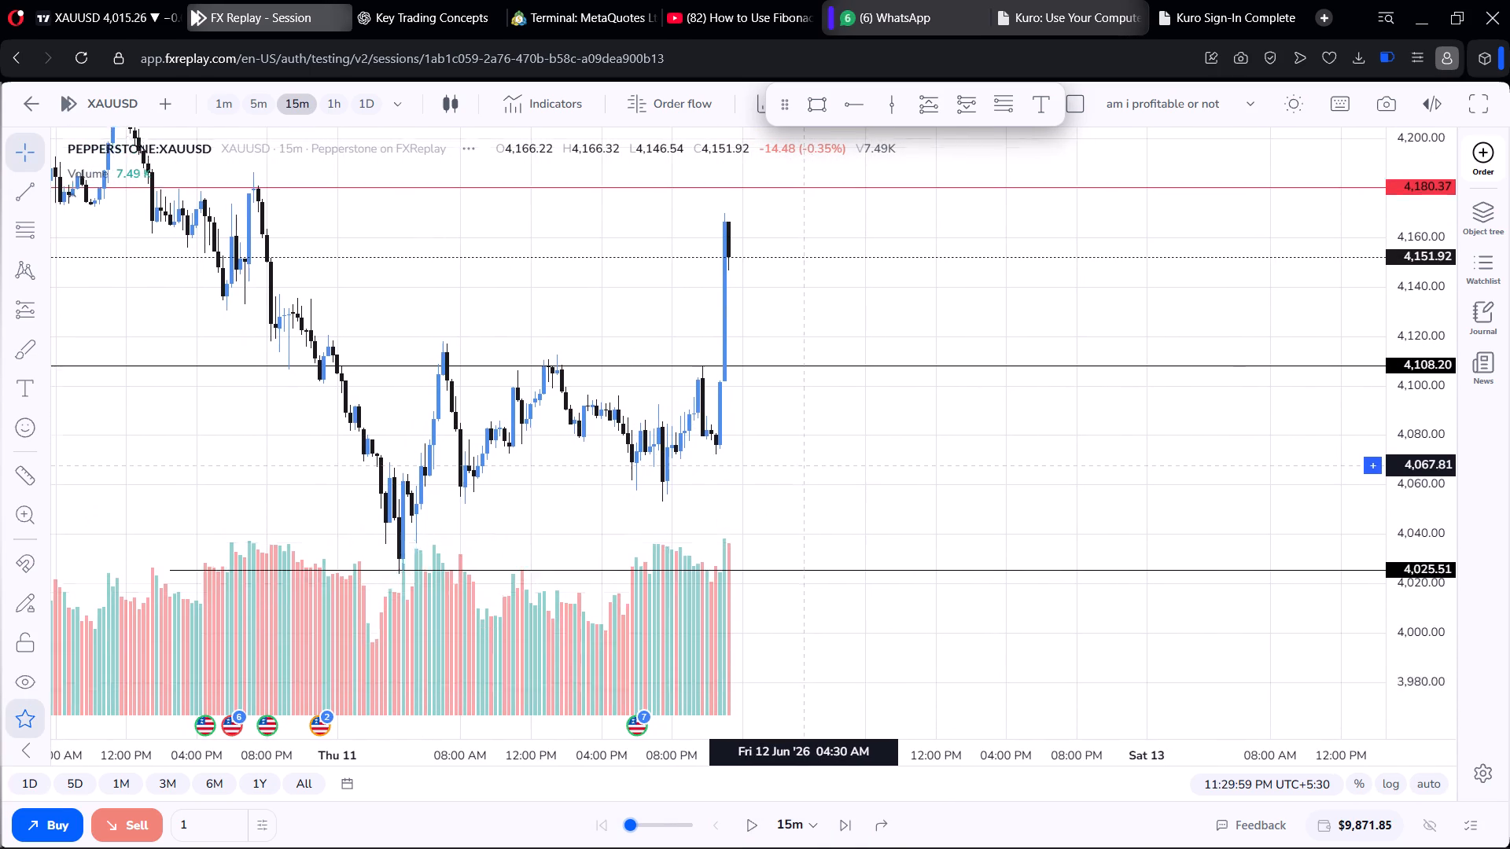
# Switch the chart to the 5-minute timeframe and frame the latest candles between the 4,108.20 and 4,180.37 levels.
pyautogui.moveTo(801, 454); pyautogui.dragTo(801, 428)
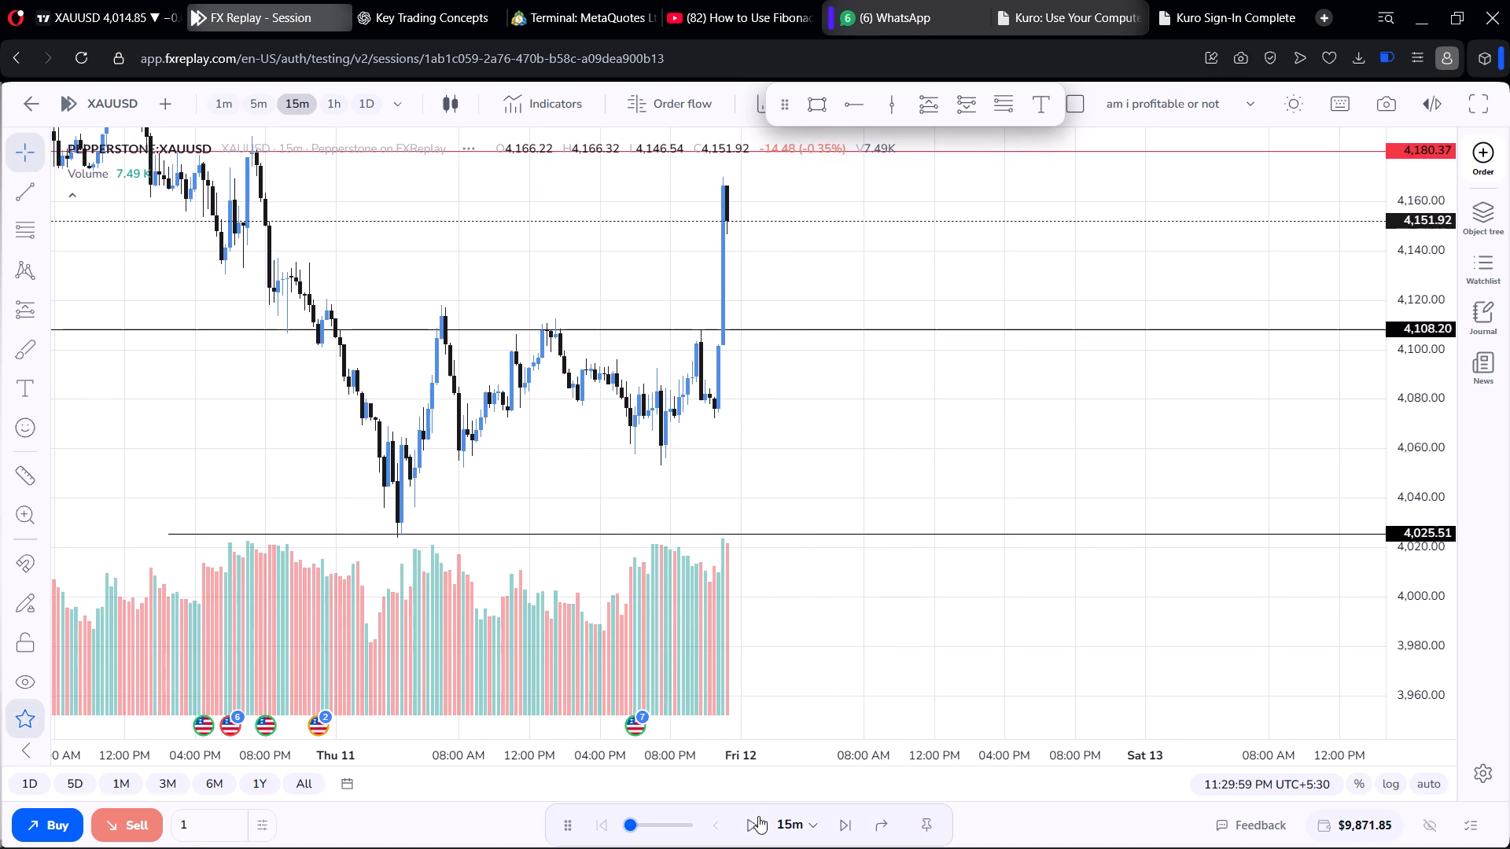
pyautogui.scroll(-2, 745, 376)
pyautogui.moveTo(735, 422); pyautogui.dragTo(745, 455)
pyautogui.scroll(3, 407, 209)
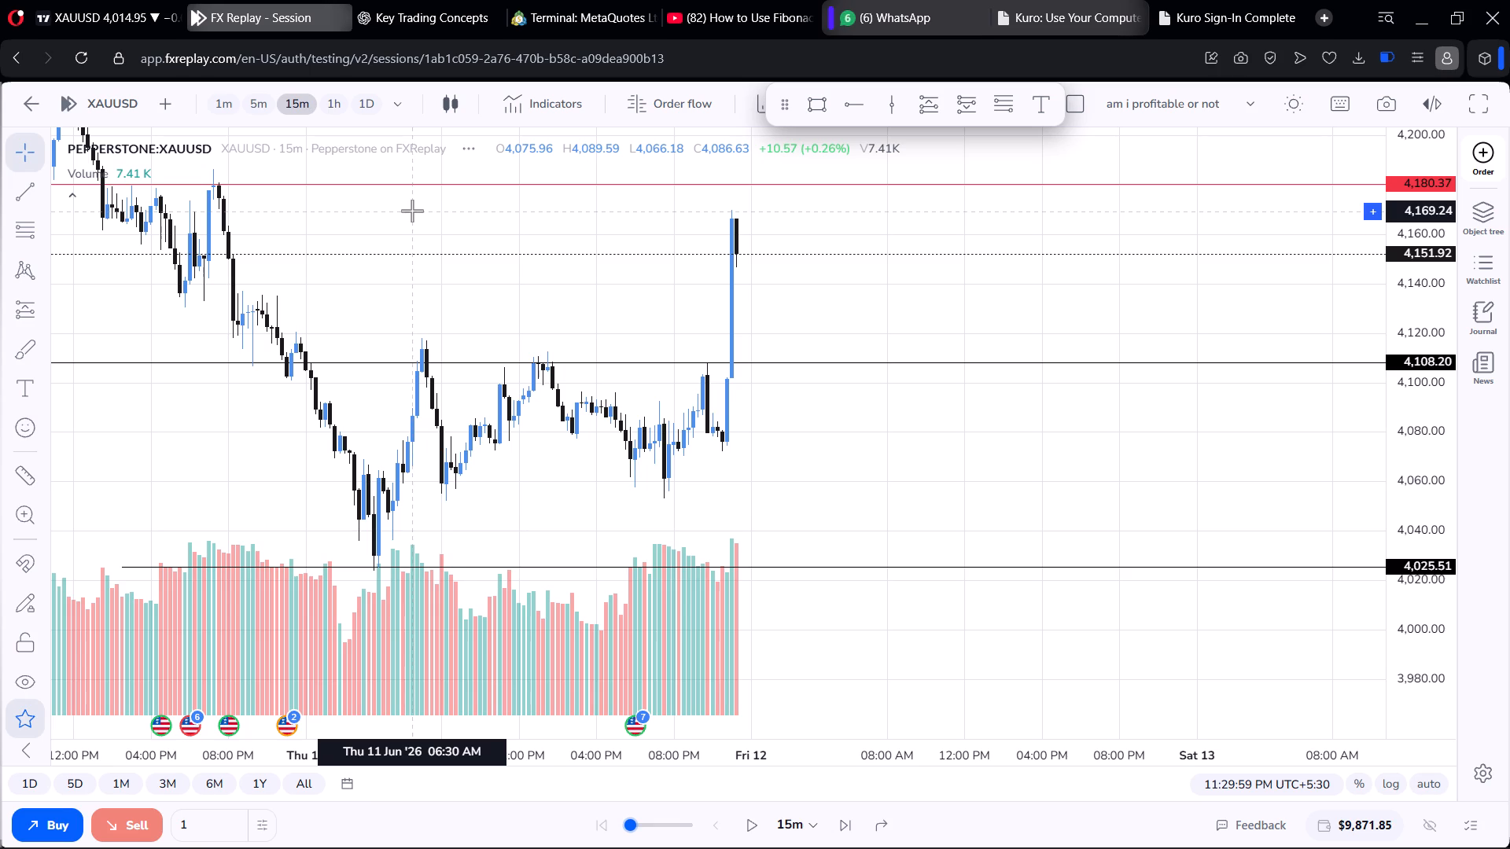
pyautogui.scroll(-3, 412, 211)
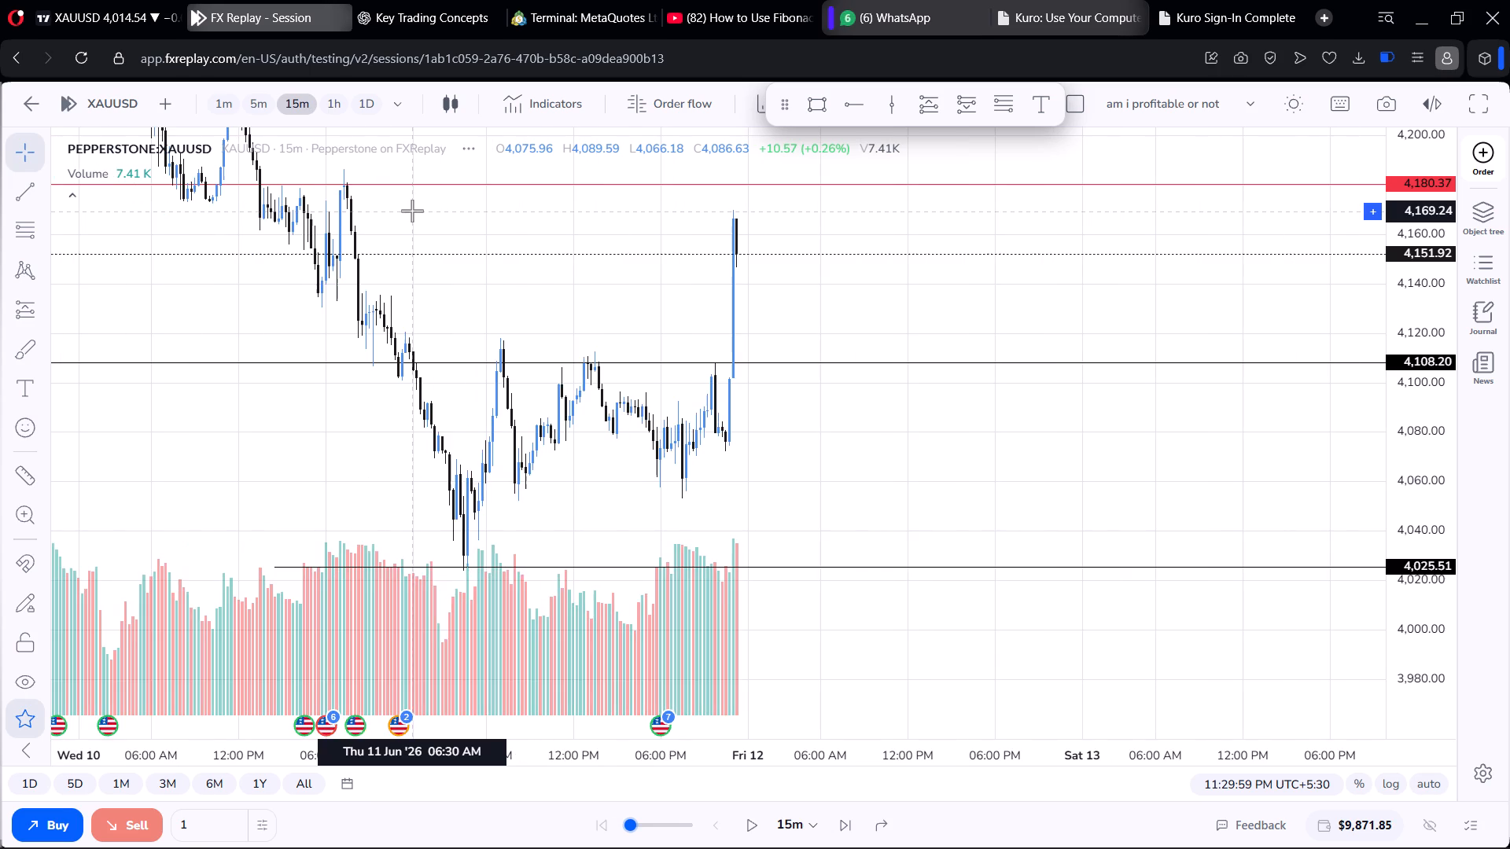
pyautogui.scroll(2, 564, 244)
pyautogui.moveTo(623, 252); pyautogui.dragTo(601, 213)
pyautogui.click(267, 108)
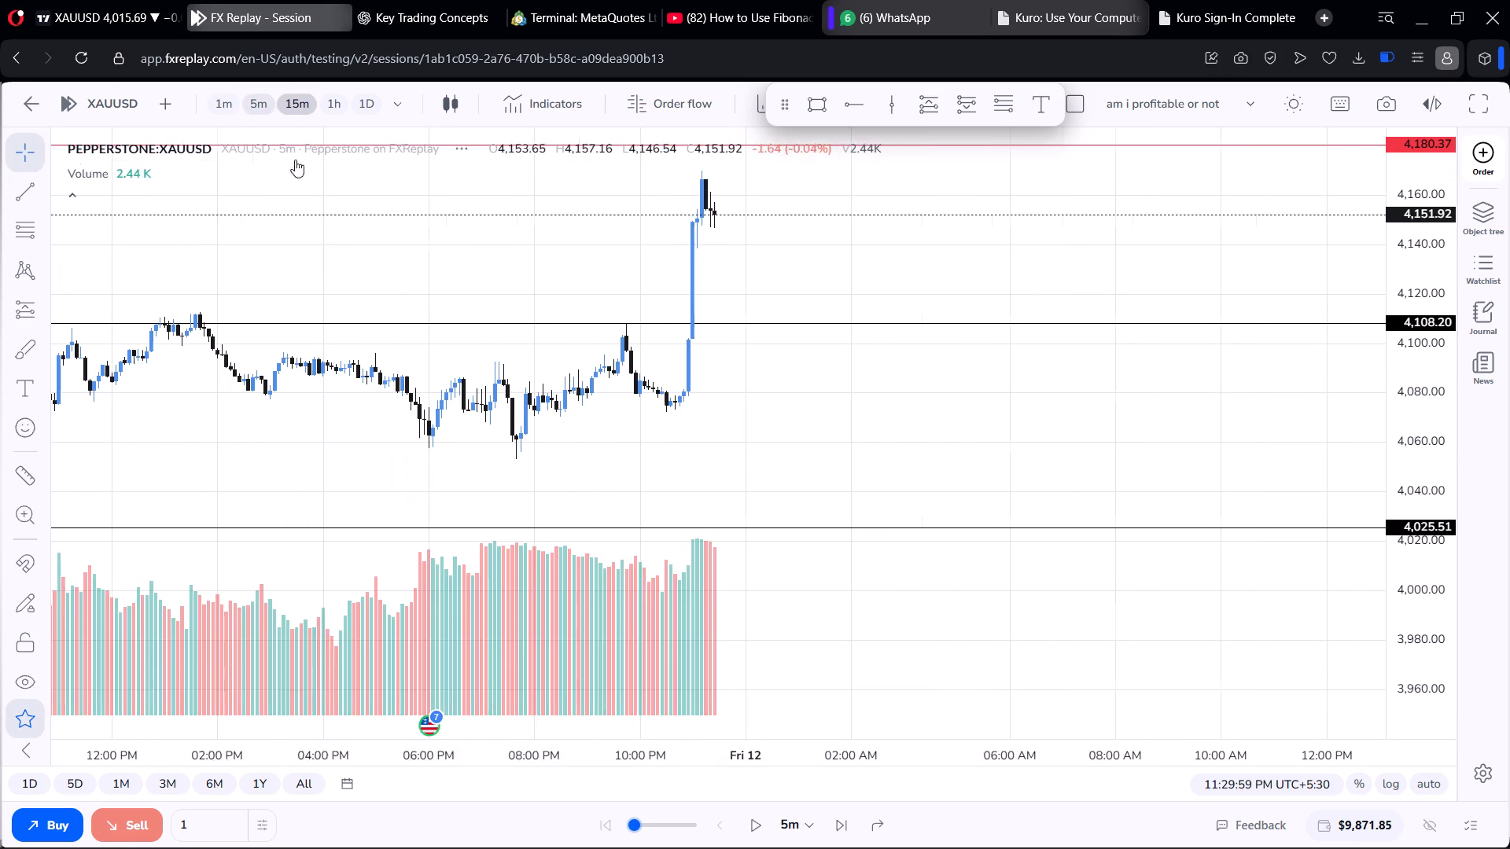
pyautogui.scroll(3, 683, 233)
pyautogui.scroll(-5, 686, 228)
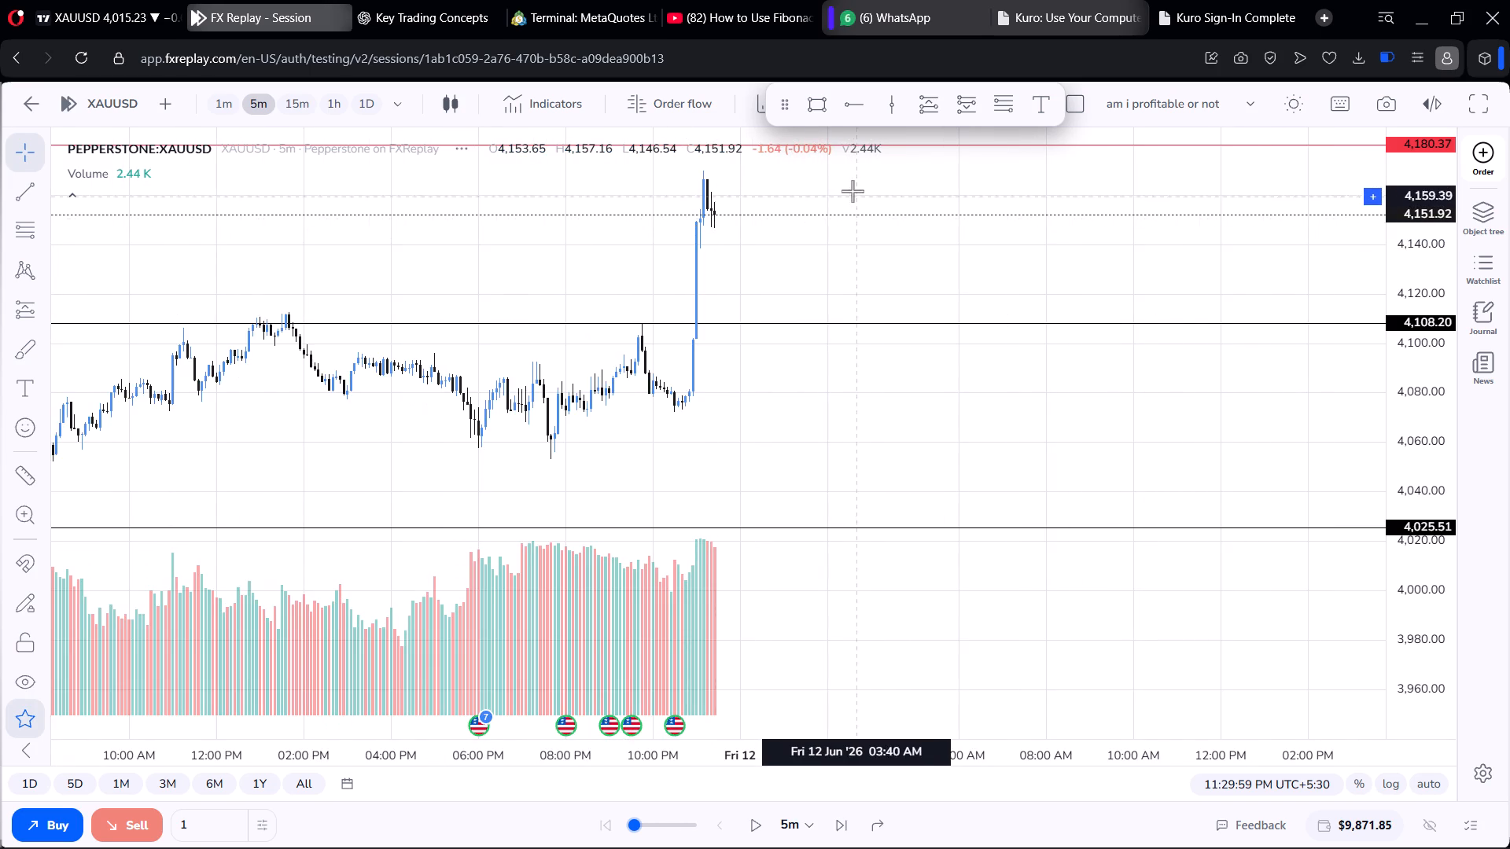
pyautogui.moveTo(853, 191); pyautogui.dragTo(830, 274)
pyautogui.moveTo(824, 338); pyautogui.dragTo(830, 262)
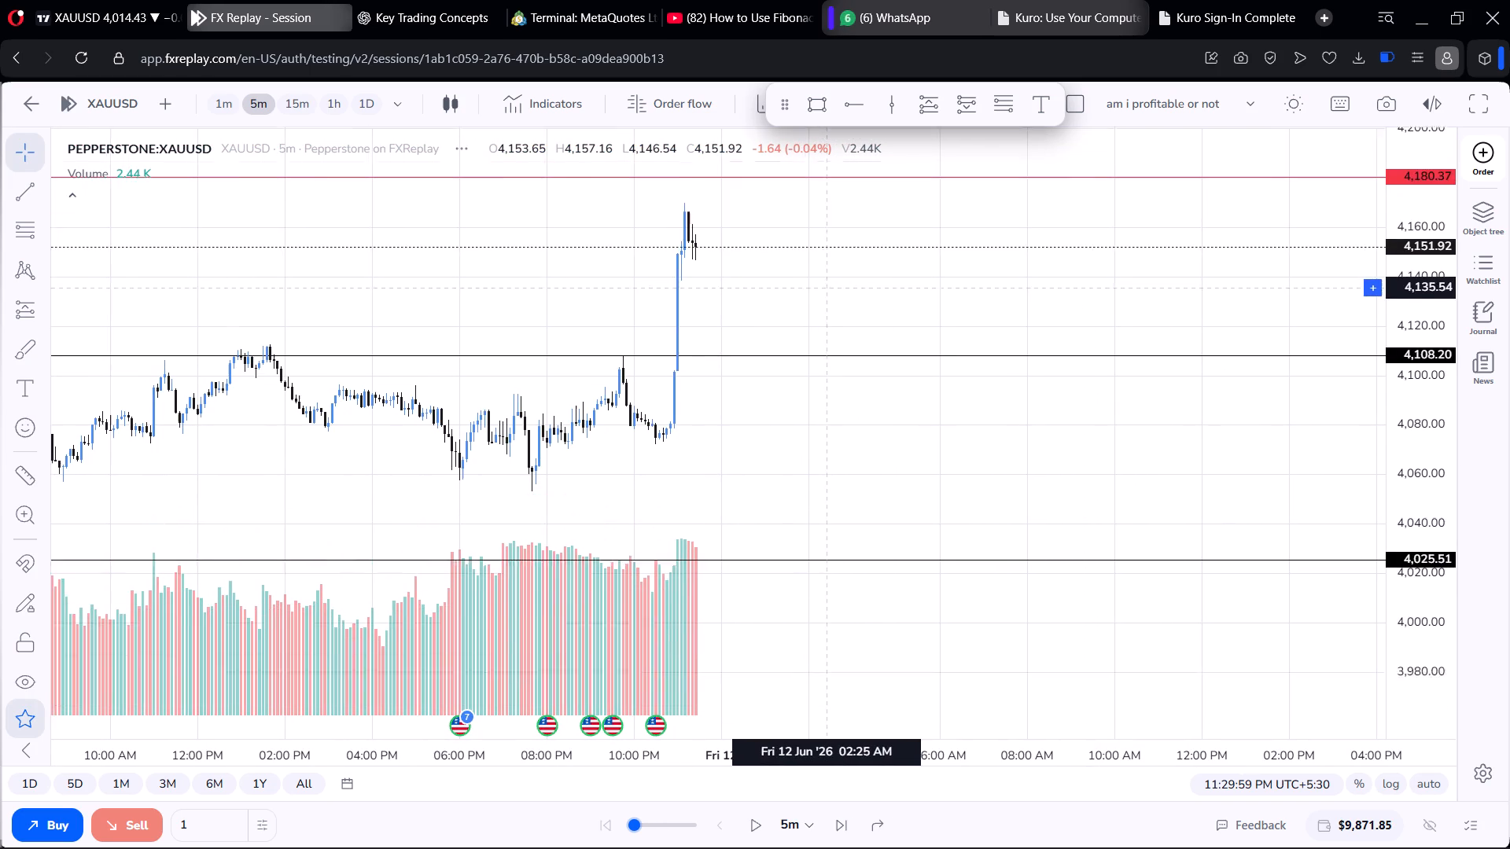
pyautogui.moveTo(830, 262); pyautogui.dragTo(838, 227)
pyautogui.moveTo(865, 244); pyautogui.dragTo(878, 290)
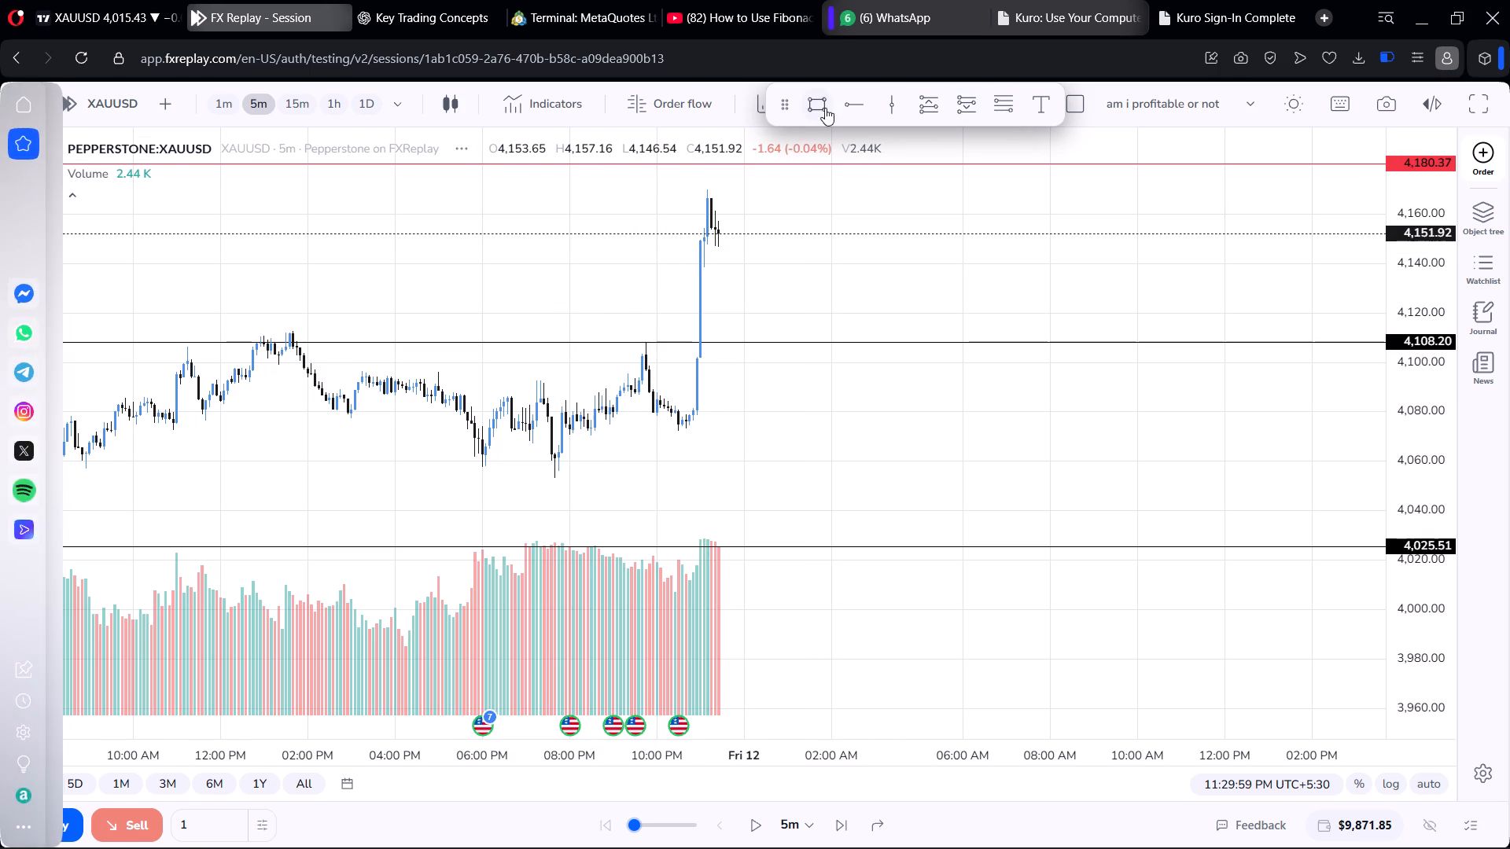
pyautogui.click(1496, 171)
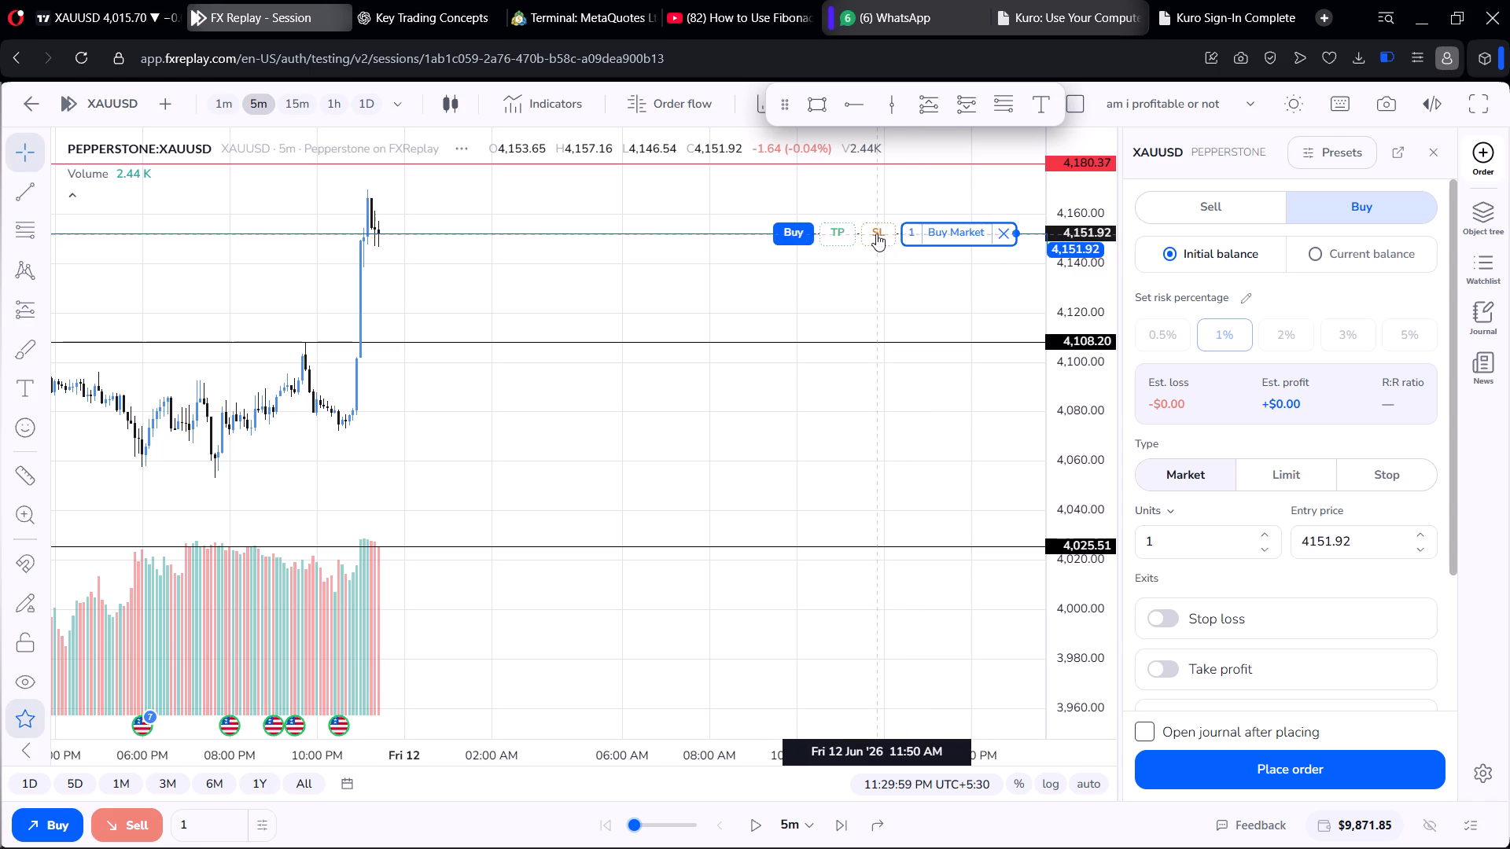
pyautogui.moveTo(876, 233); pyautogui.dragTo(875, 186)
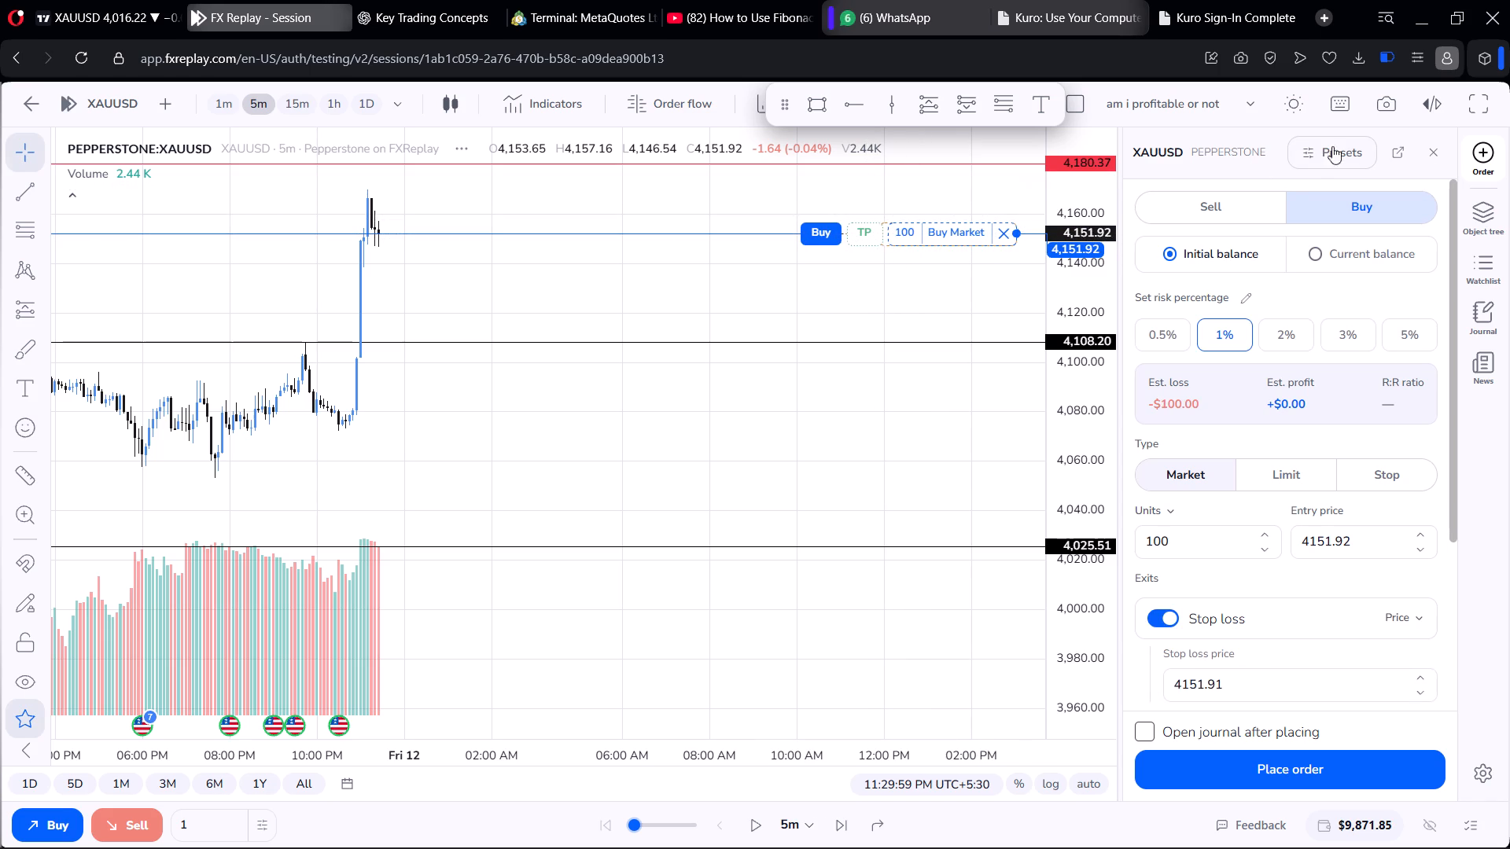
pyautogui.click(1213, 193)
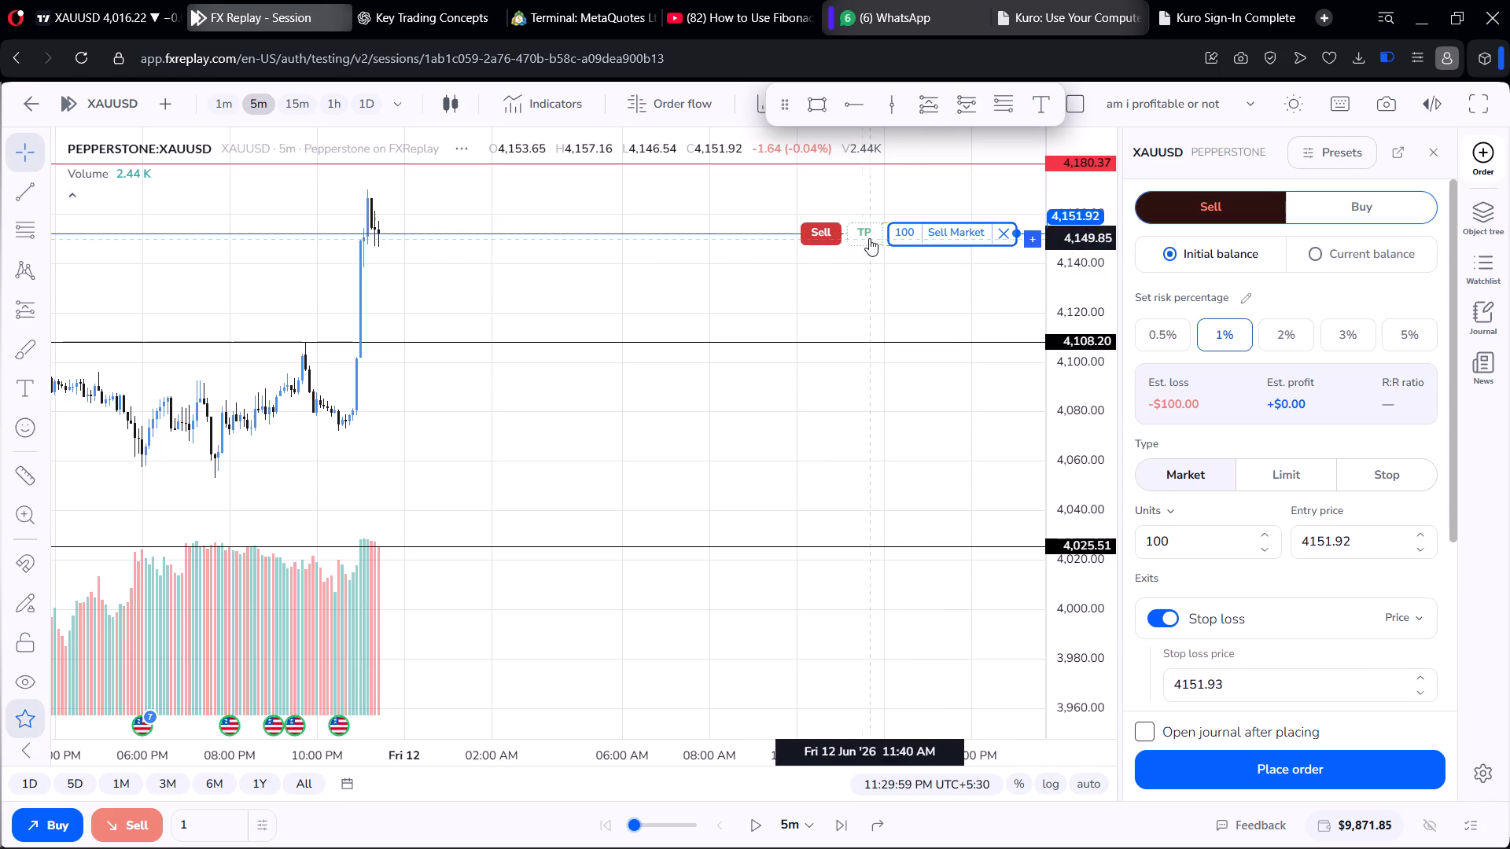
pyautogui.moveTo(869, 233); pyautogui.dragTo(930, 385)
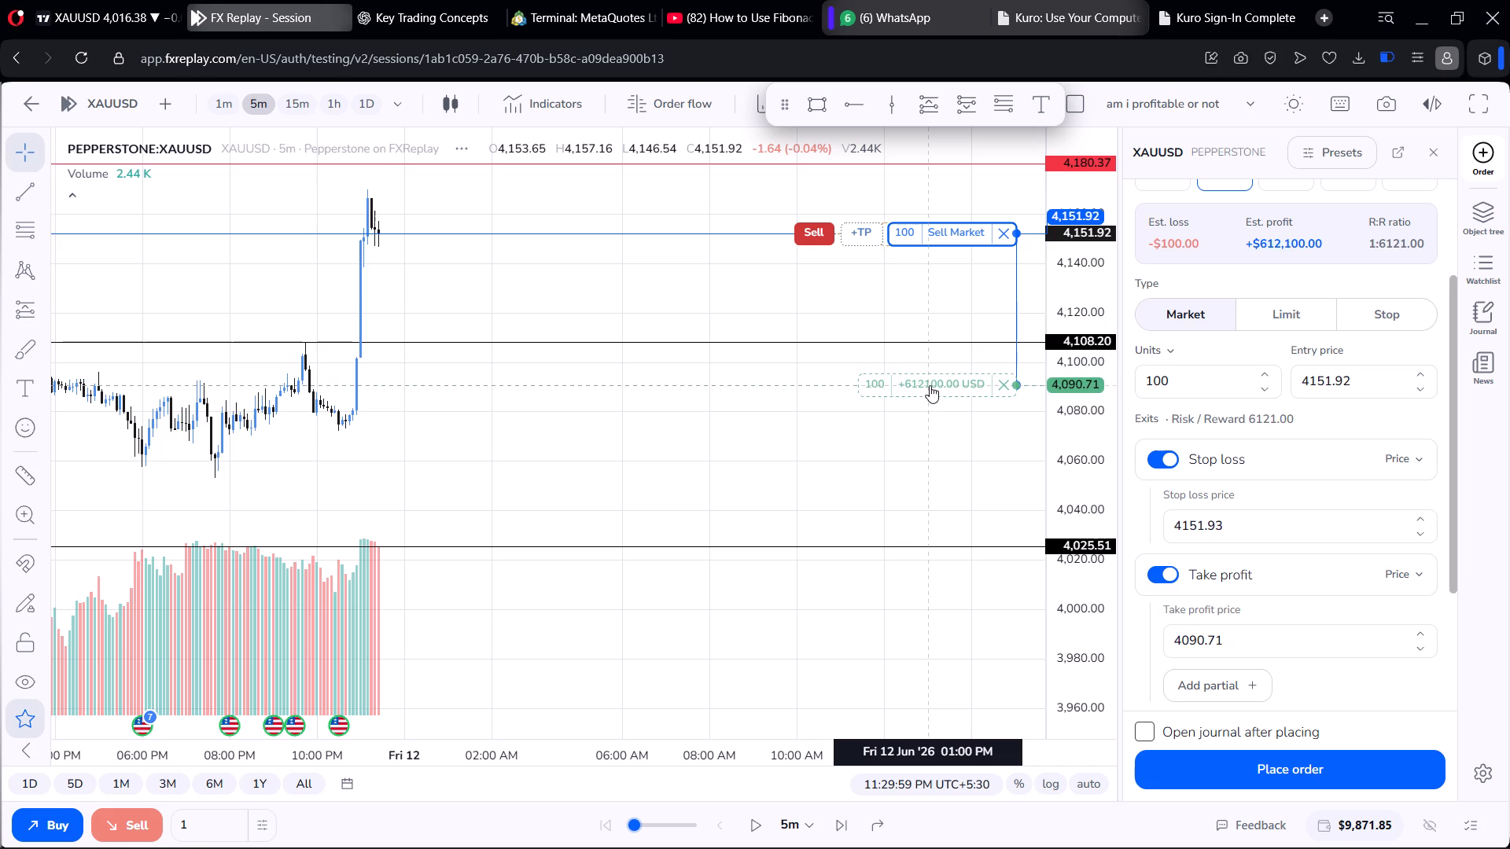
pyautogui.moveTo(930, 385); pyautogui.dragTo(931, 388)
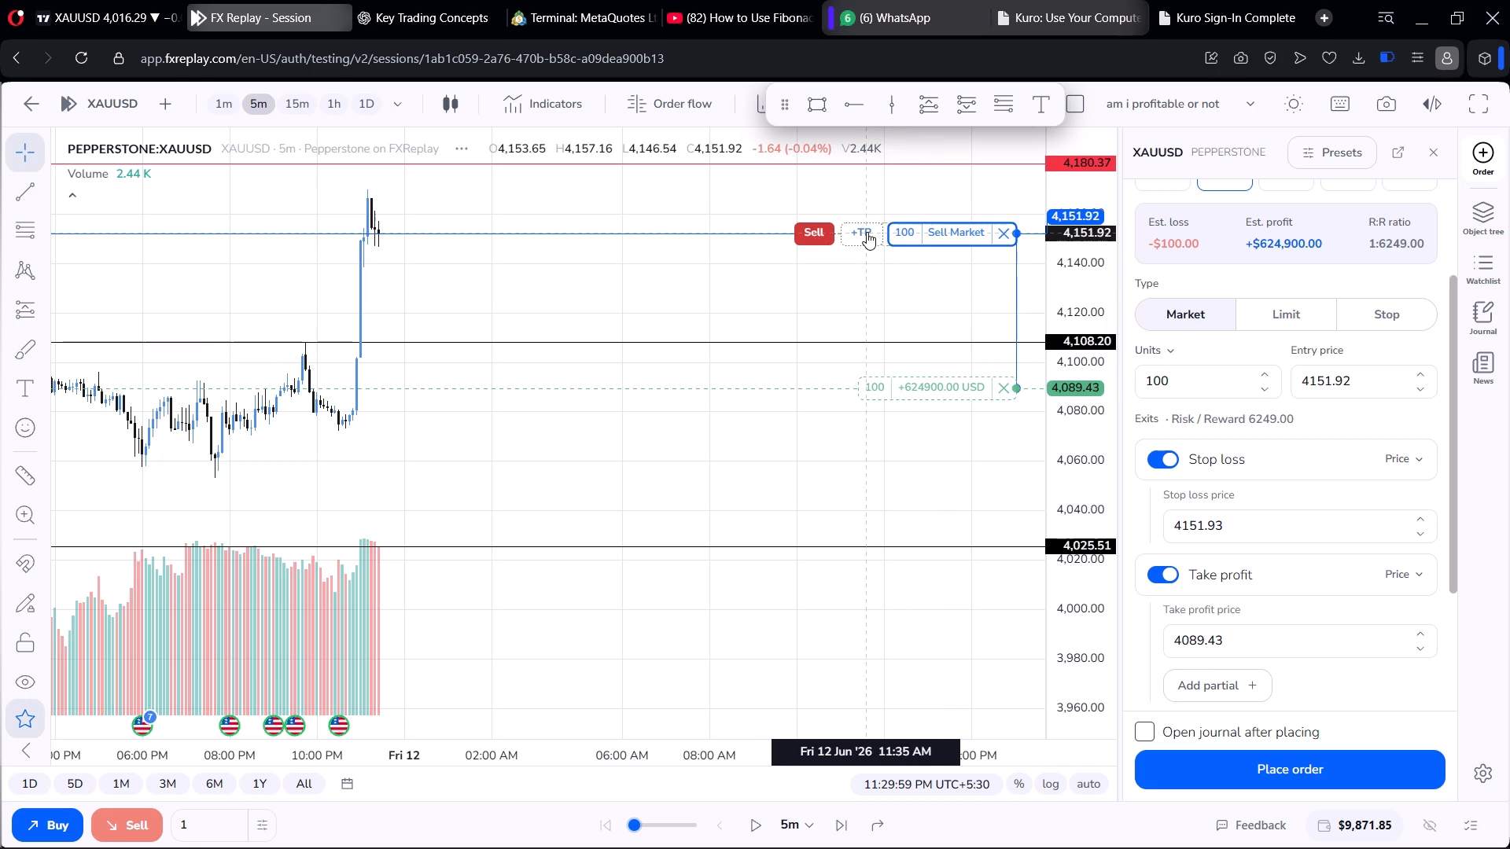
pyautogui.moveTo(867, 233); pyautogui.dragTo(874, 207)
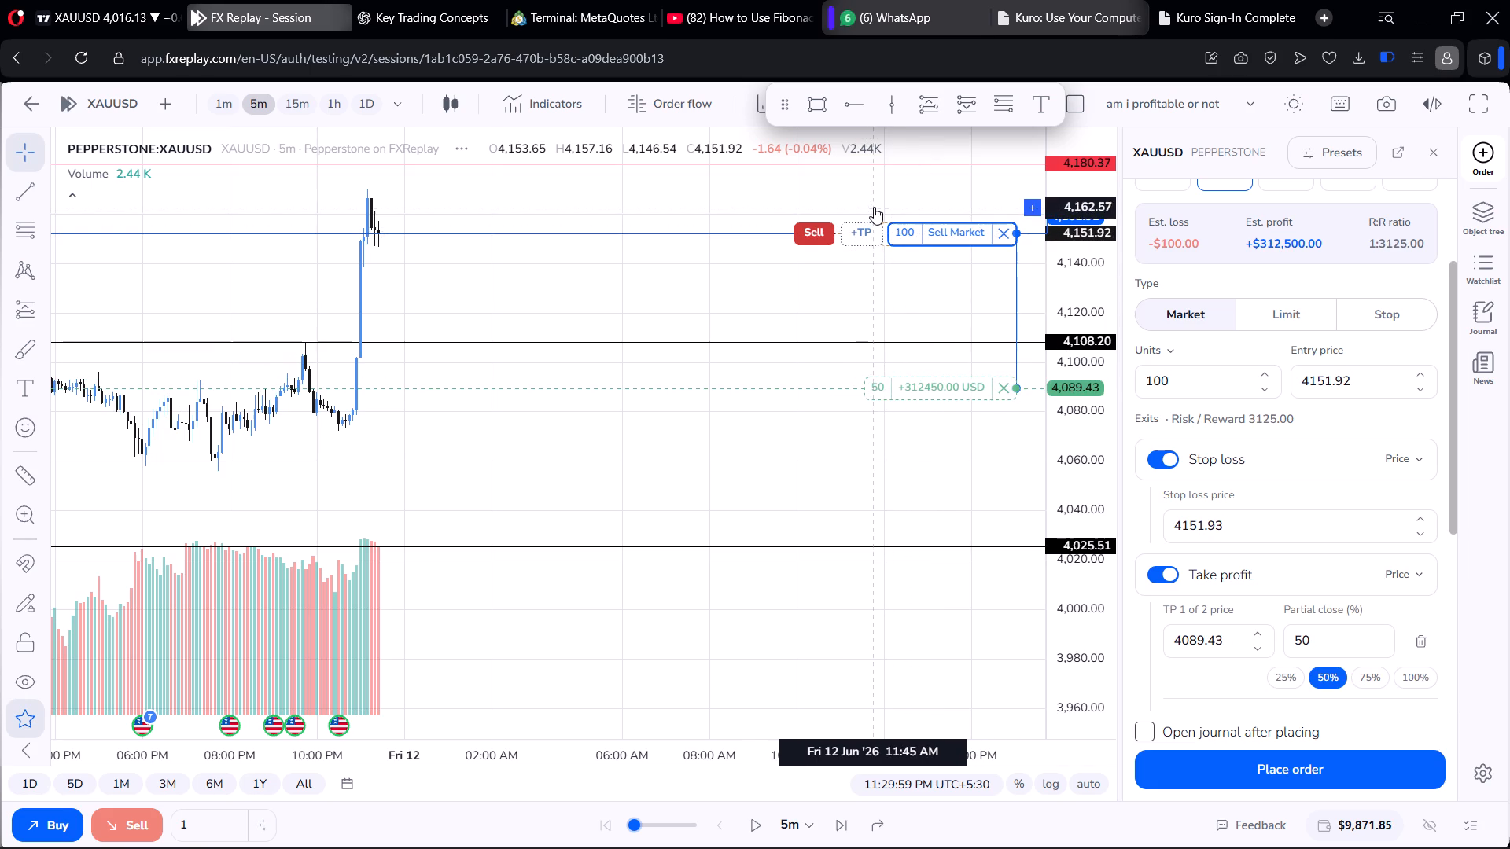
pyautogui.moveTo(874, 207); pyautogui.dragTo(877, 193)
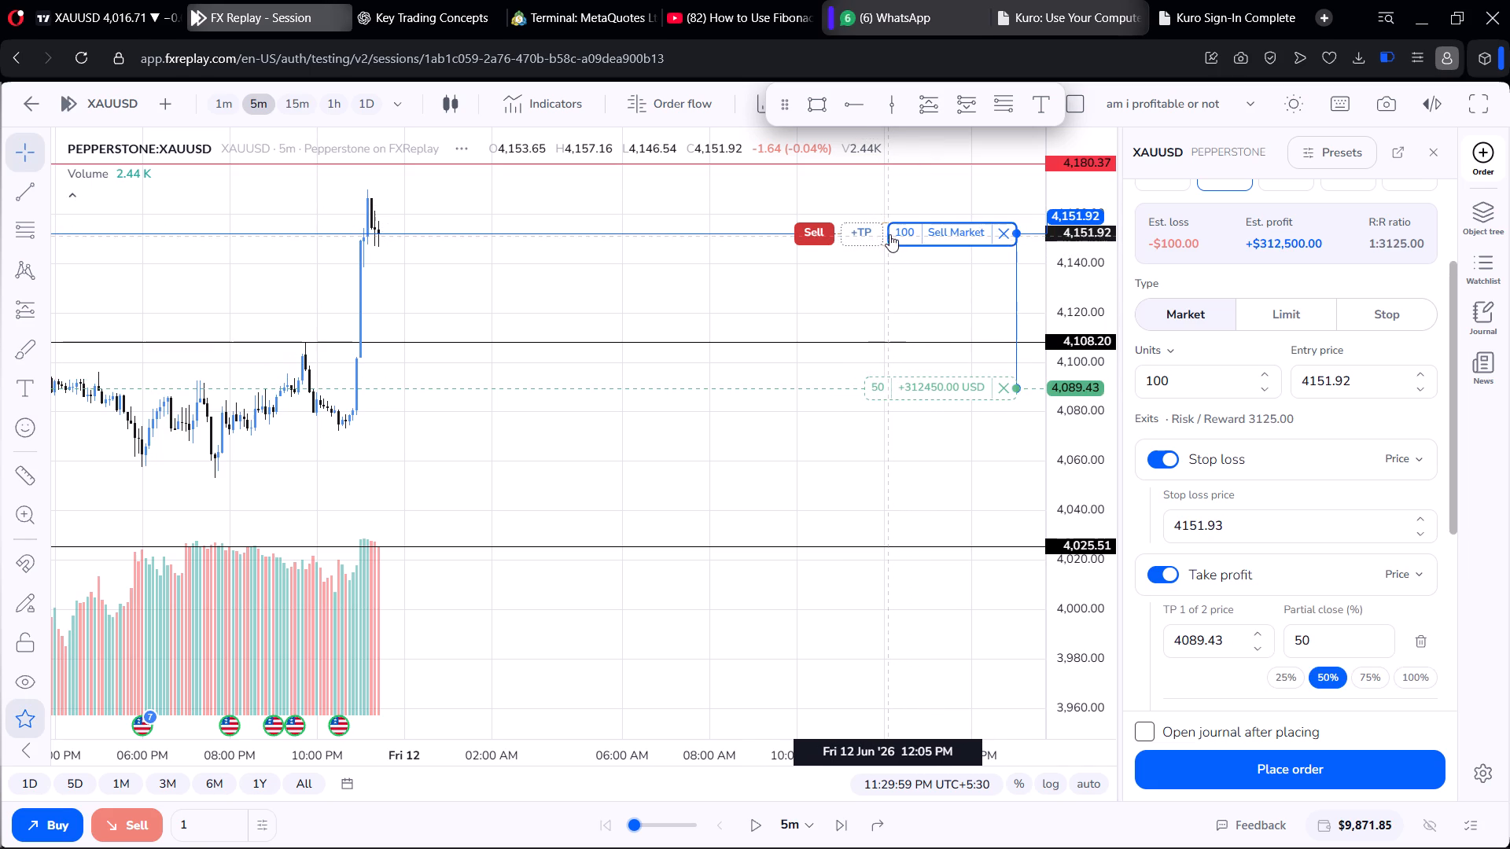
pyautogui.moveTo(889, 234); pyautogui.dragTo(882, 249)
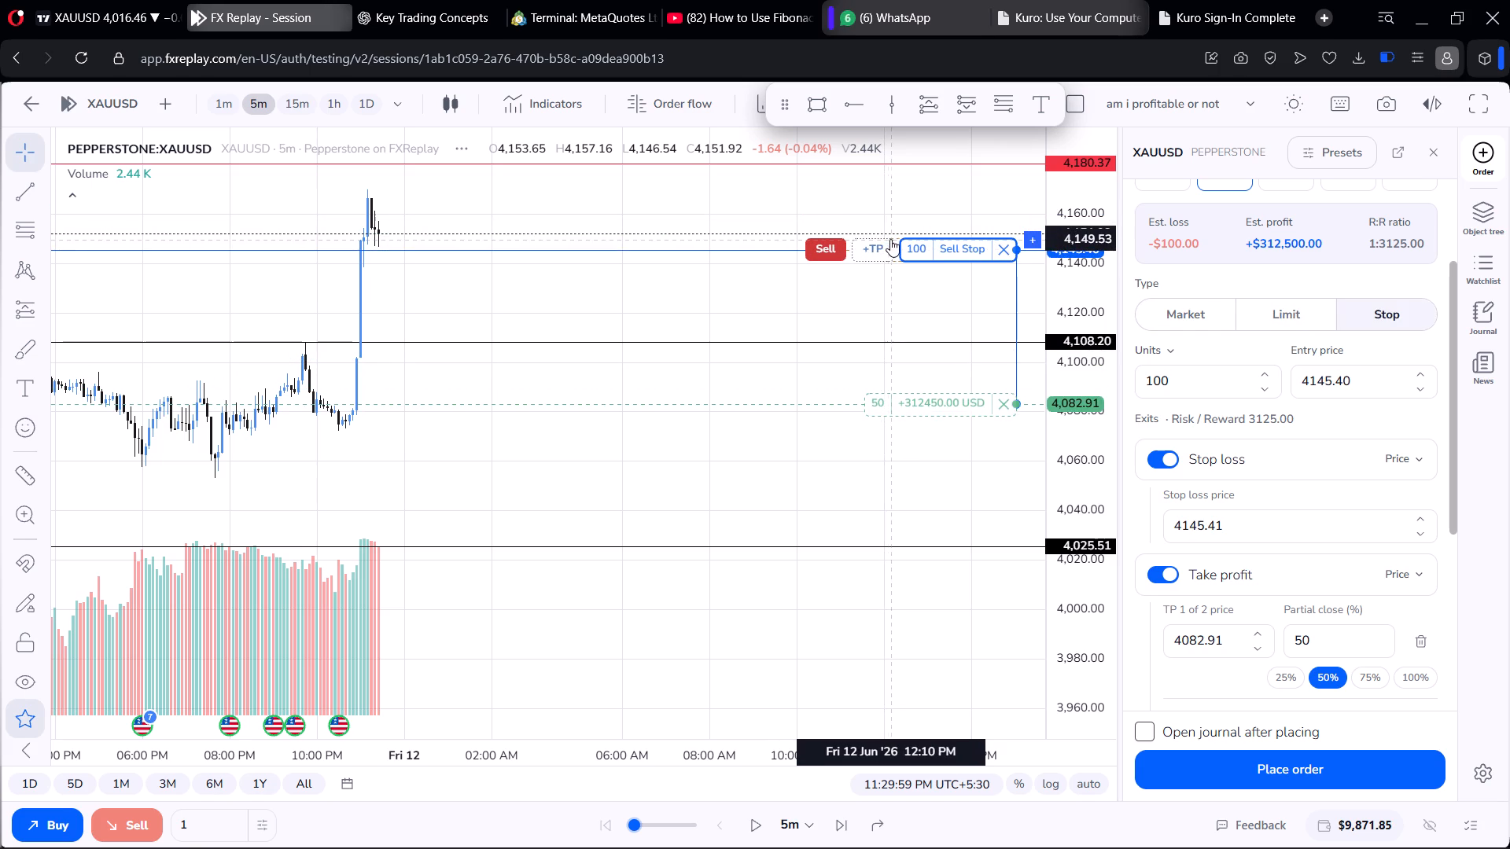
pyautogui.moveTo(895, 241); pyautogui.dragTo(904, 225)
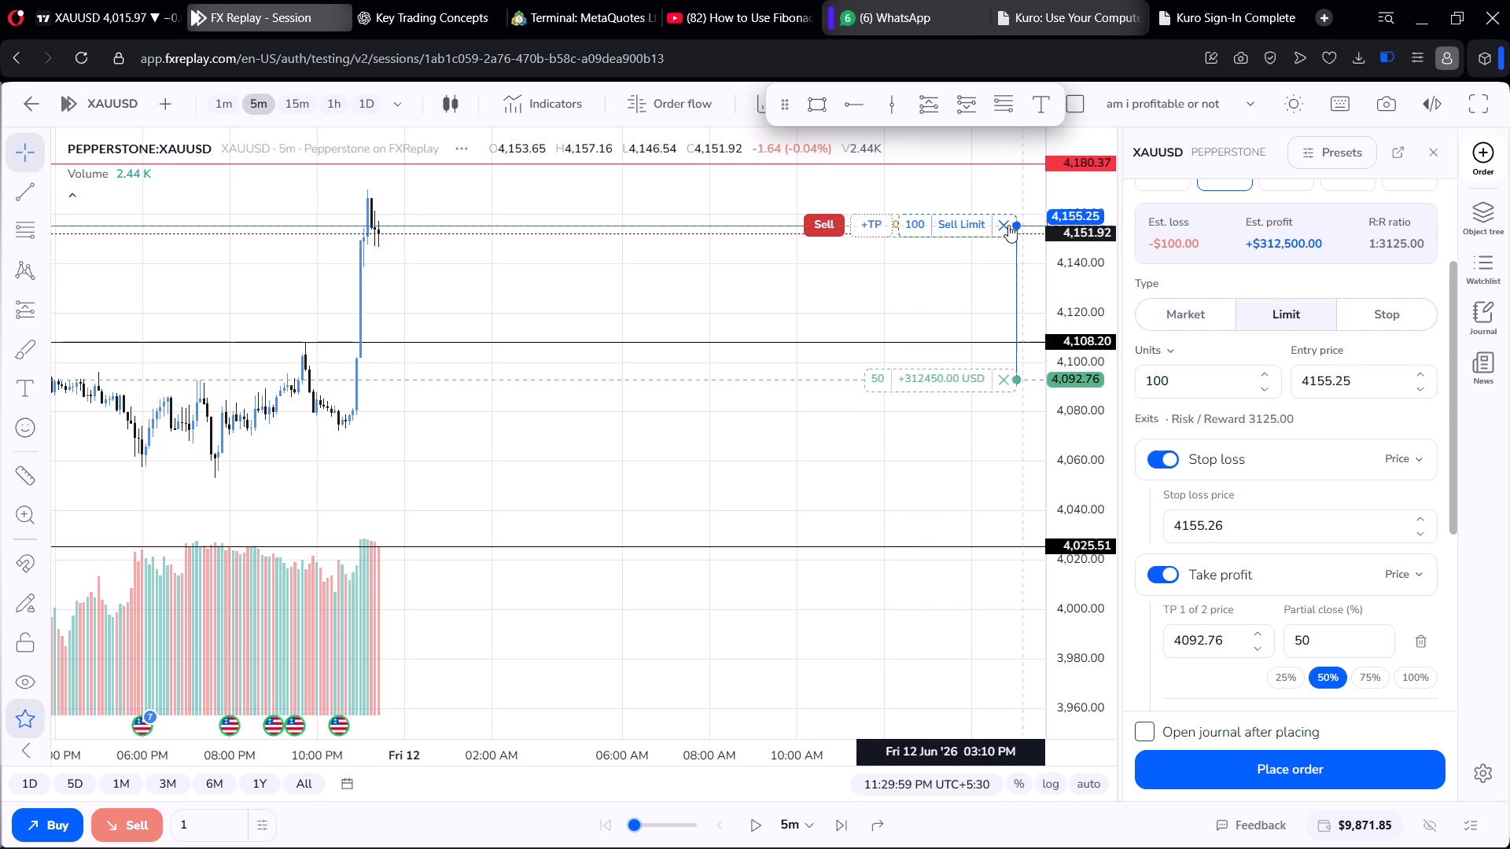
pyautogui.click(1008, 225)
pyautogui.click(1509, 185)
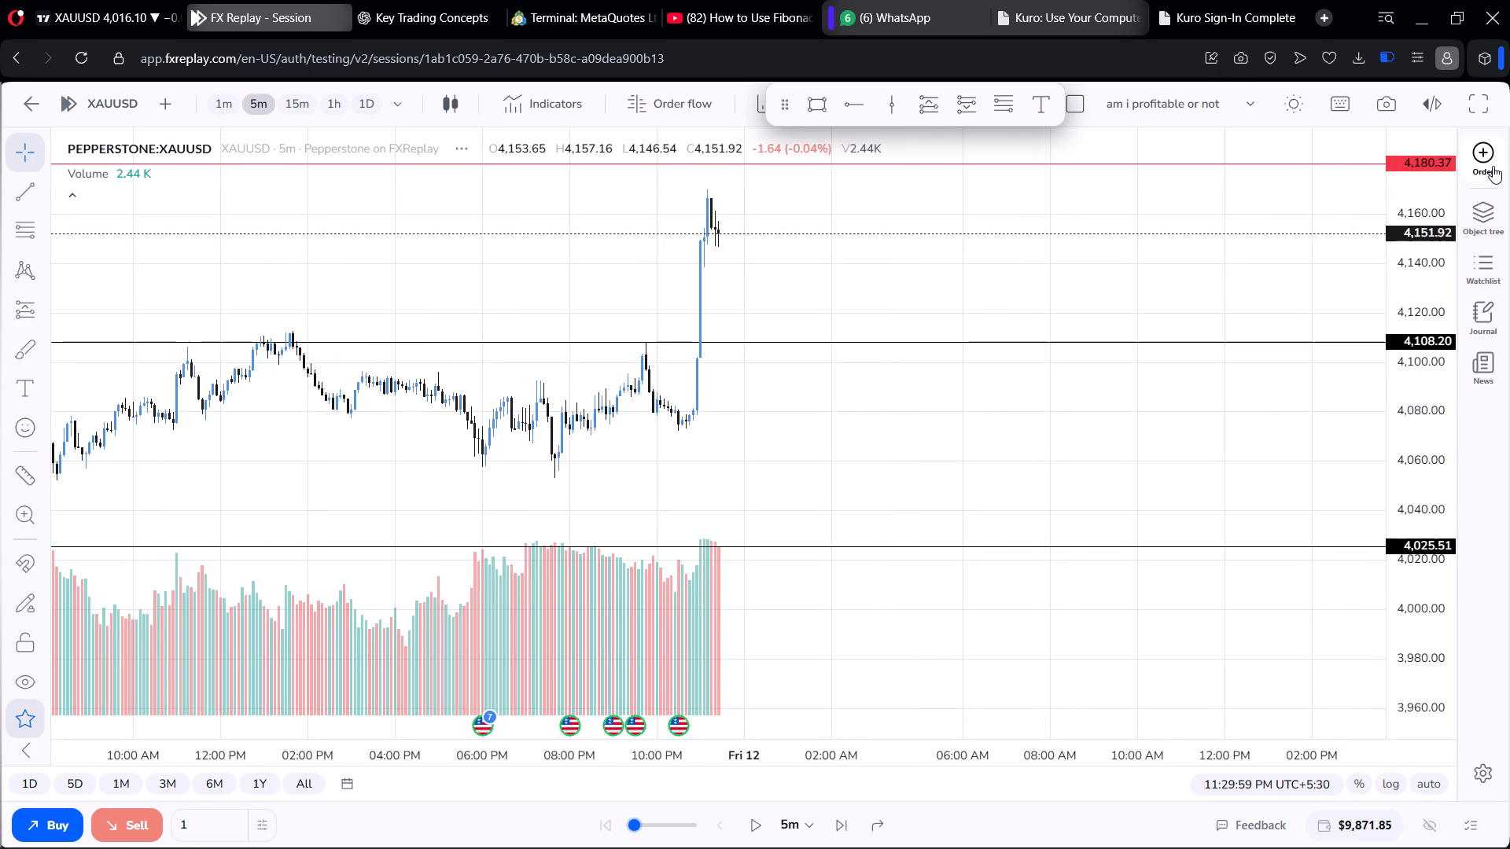
# Place a XAUUSD market sell order with the stop loss at about 4,170.20 and the take profit at about 4,091.02.
pyautogui.click(1490, 164)
pyautogui.click(1214, 201)
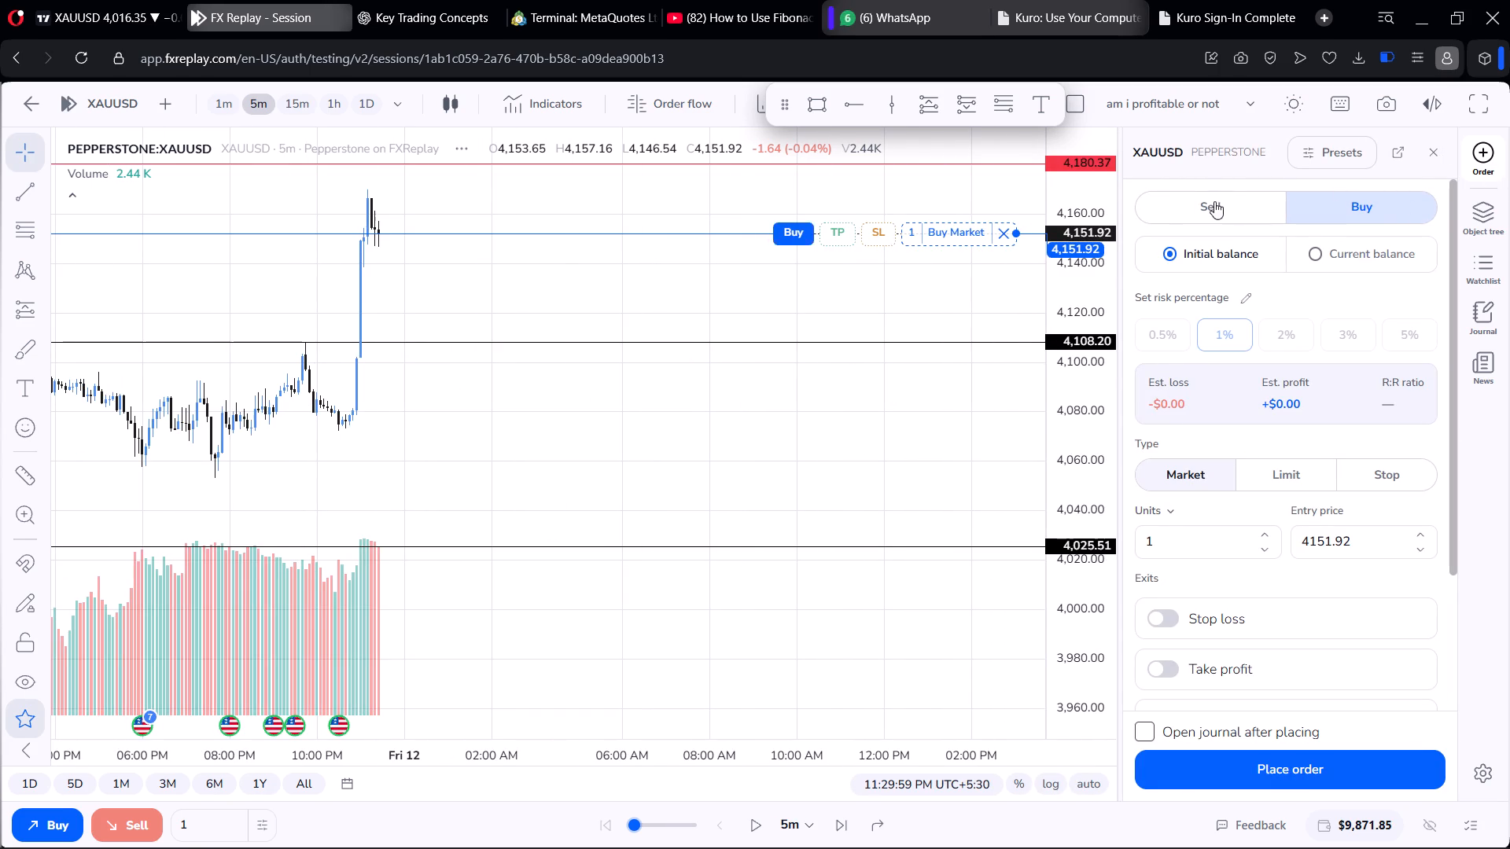
pyautogui.moveTo(889, 228); pyautogui.dragTo(897, 208)
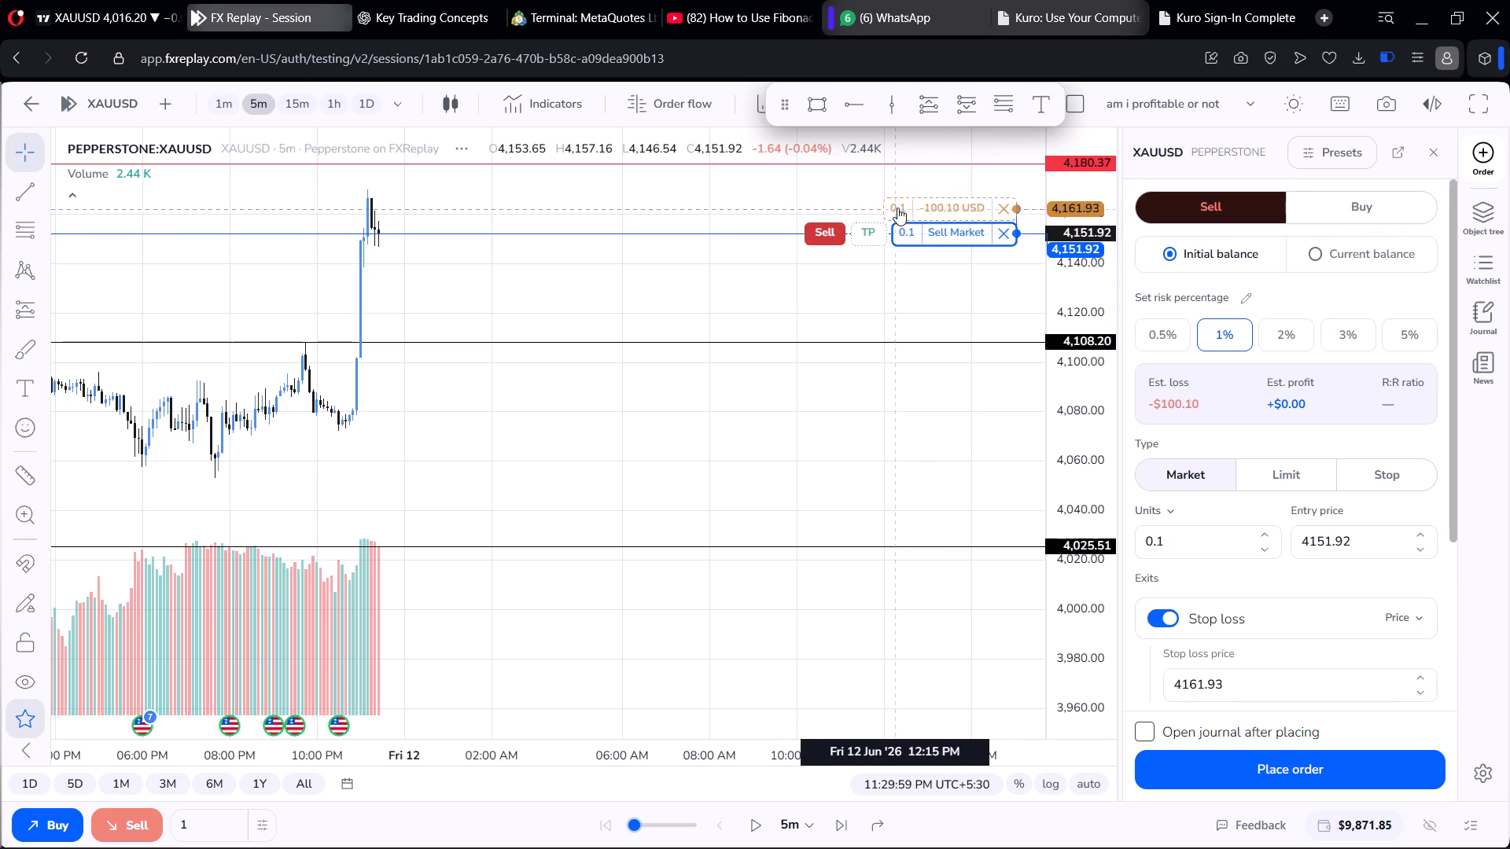
pyautogui.moveTo(897, 208); pyautogui.dragTo(907, 188)
pyautogui.moveTo(871, 226); pyautogui.dragTo(847, 352)
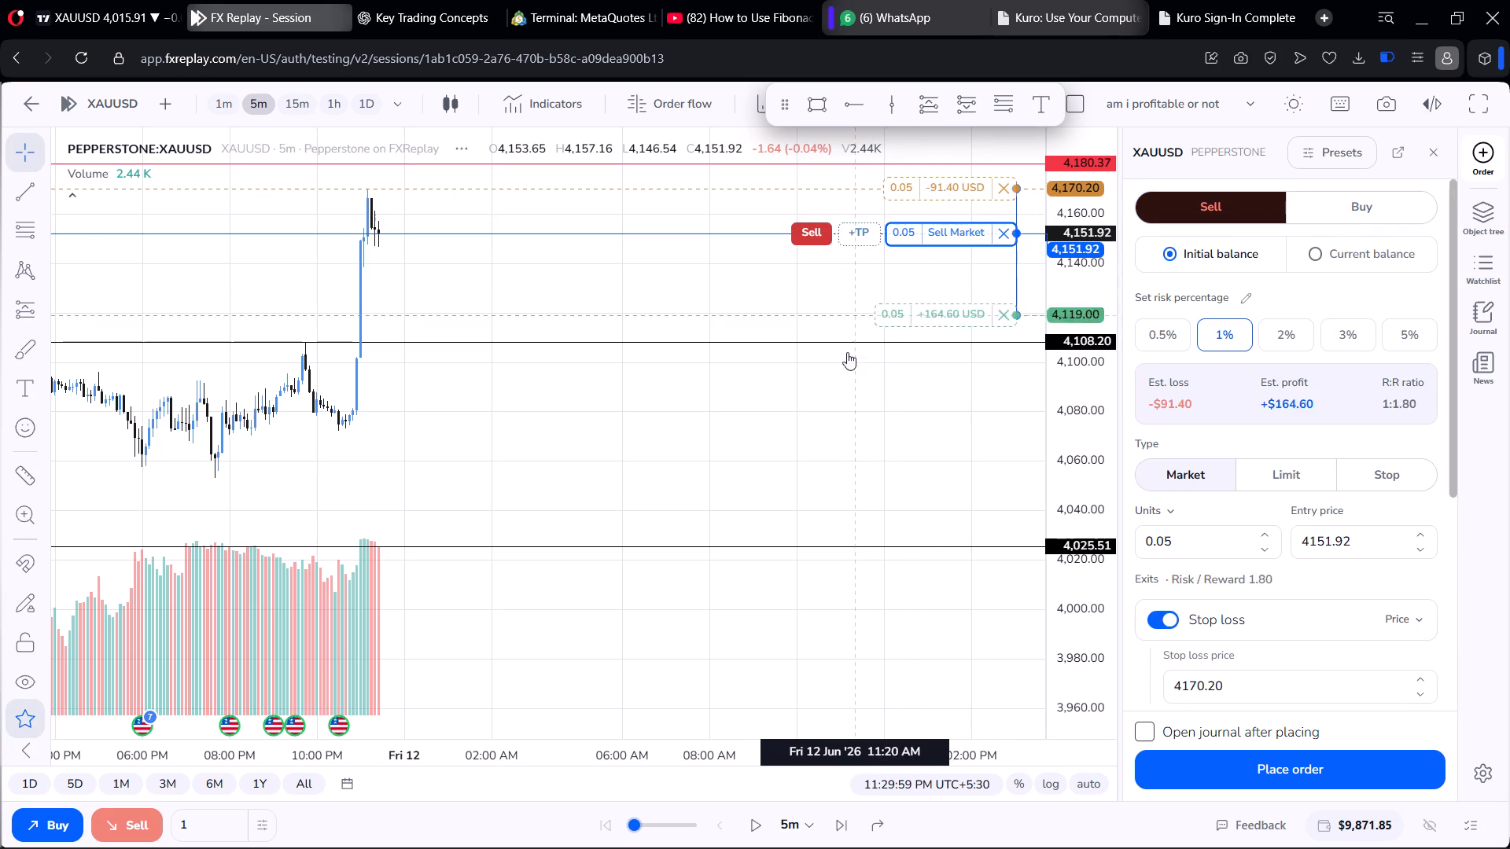
pyautogui.moveTo(847, 352); pyautogui.dragTo(860, 384)
pyautogui.scroll(-2, 871, 293)
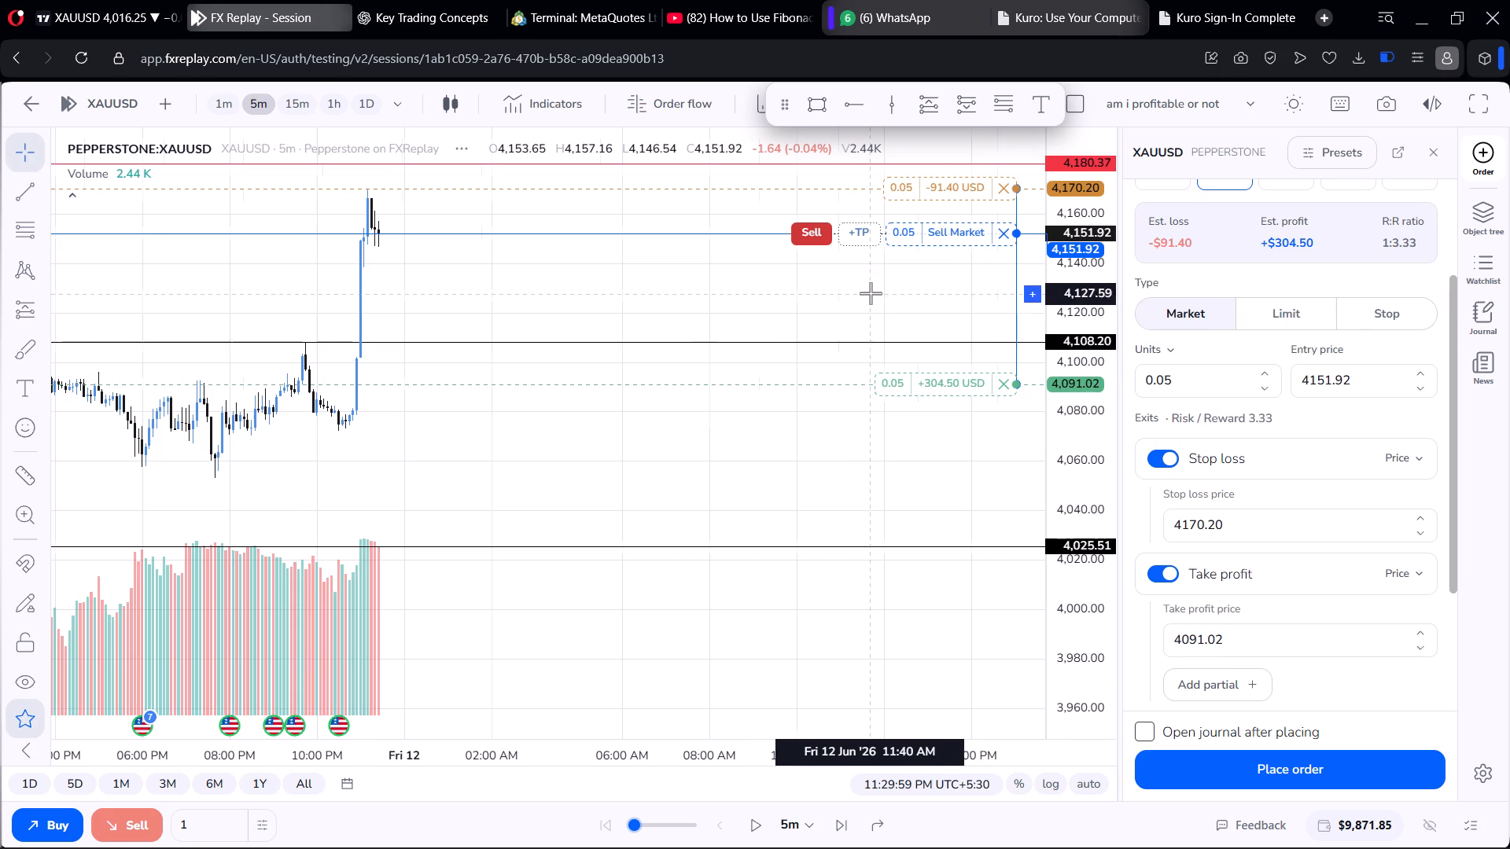
pyautogui.scroll(-3, 871, 293)
pyautogui.moveTo(871, 291); pyautogui.dragTo(918, 435)
pyautogui.scroll(5, 922, 434)
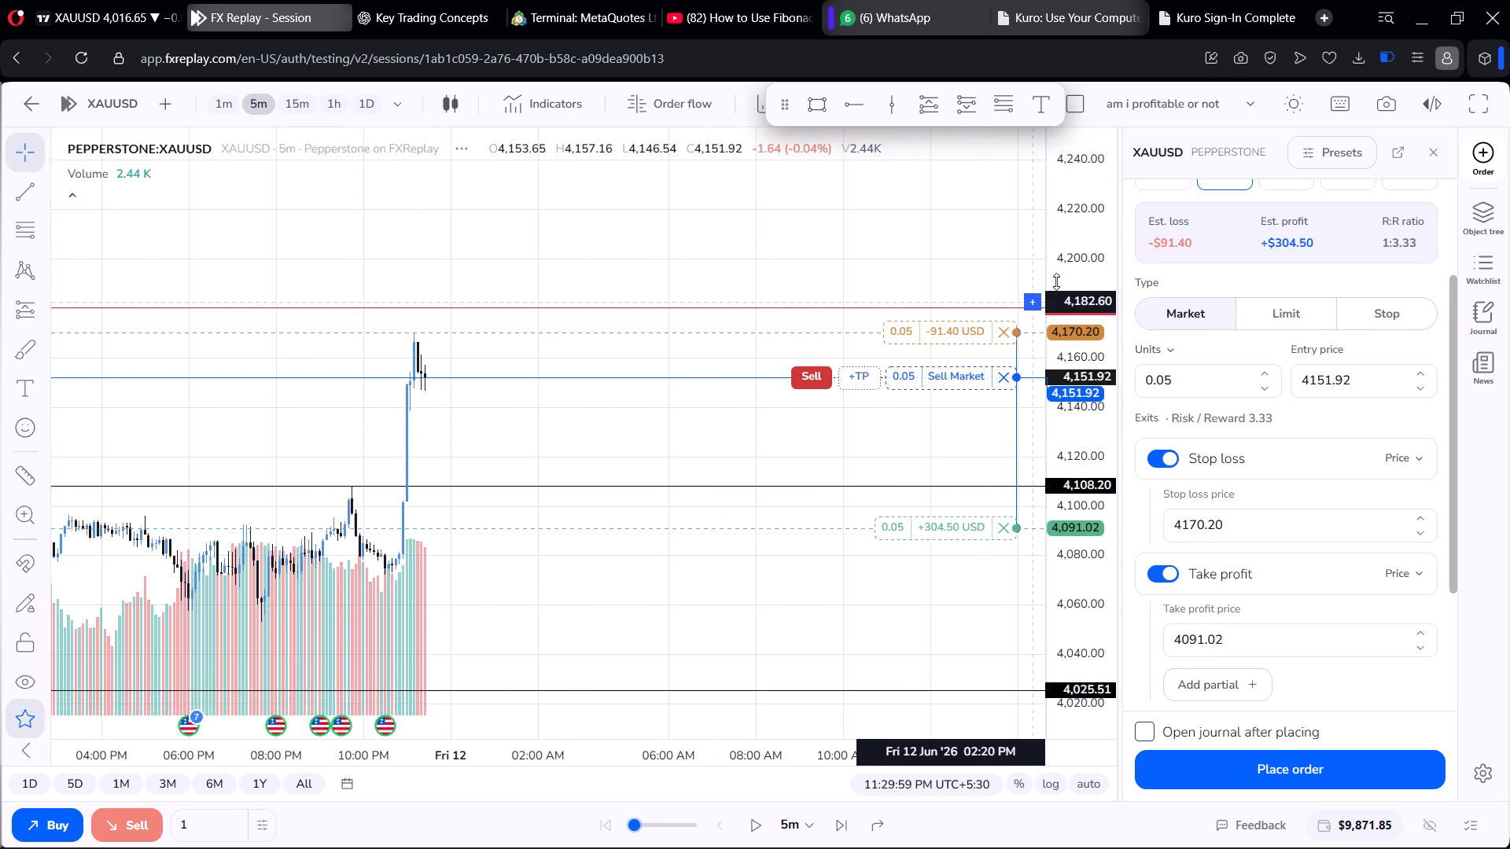
pyautogui.moveTo(958, 198); pyautogui.dragTo(1064, 188)
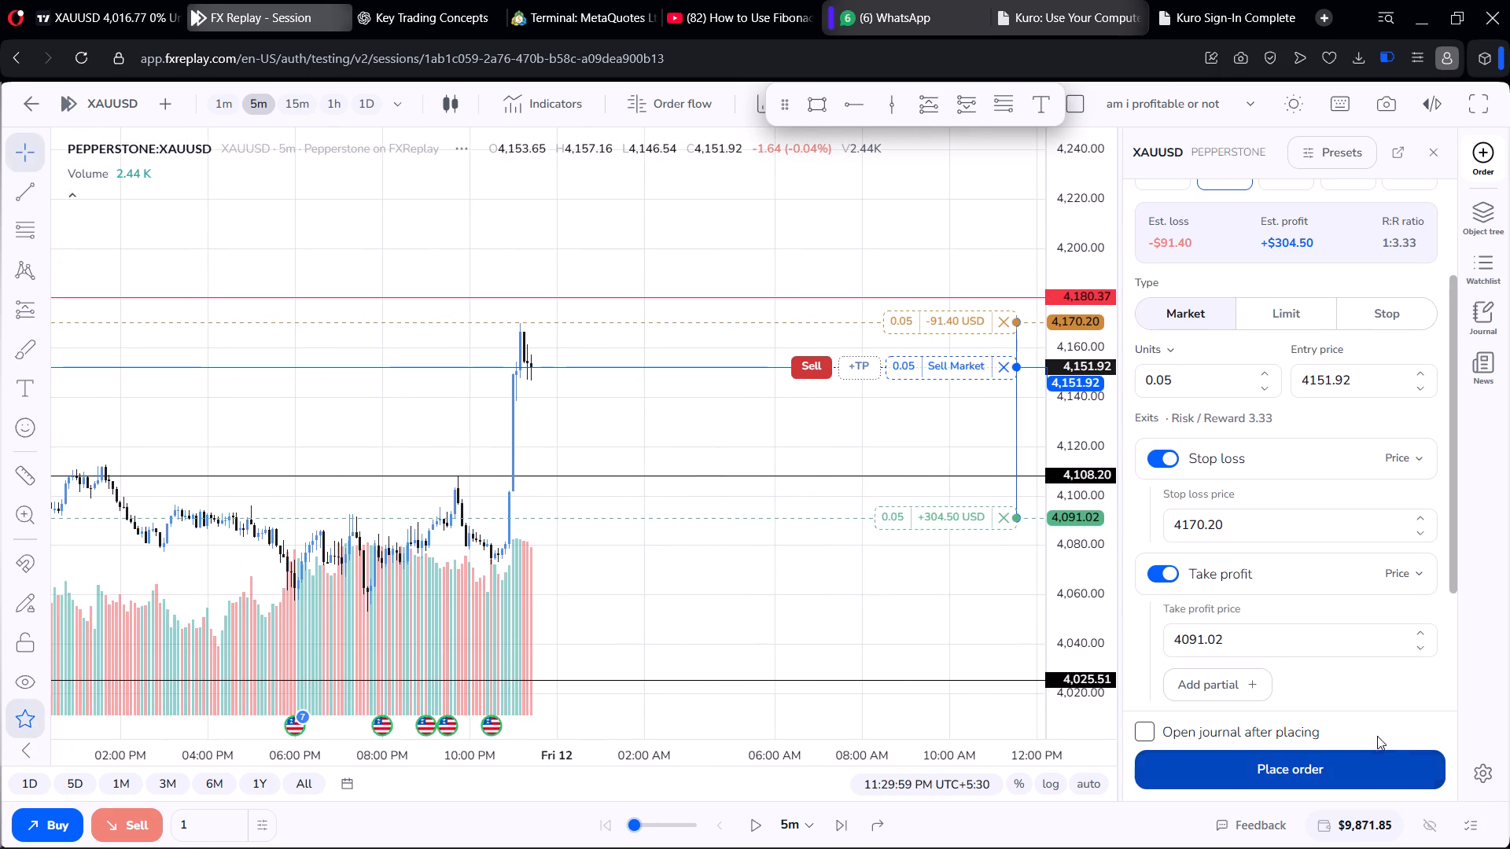
pyautogui.click(1365, 764)
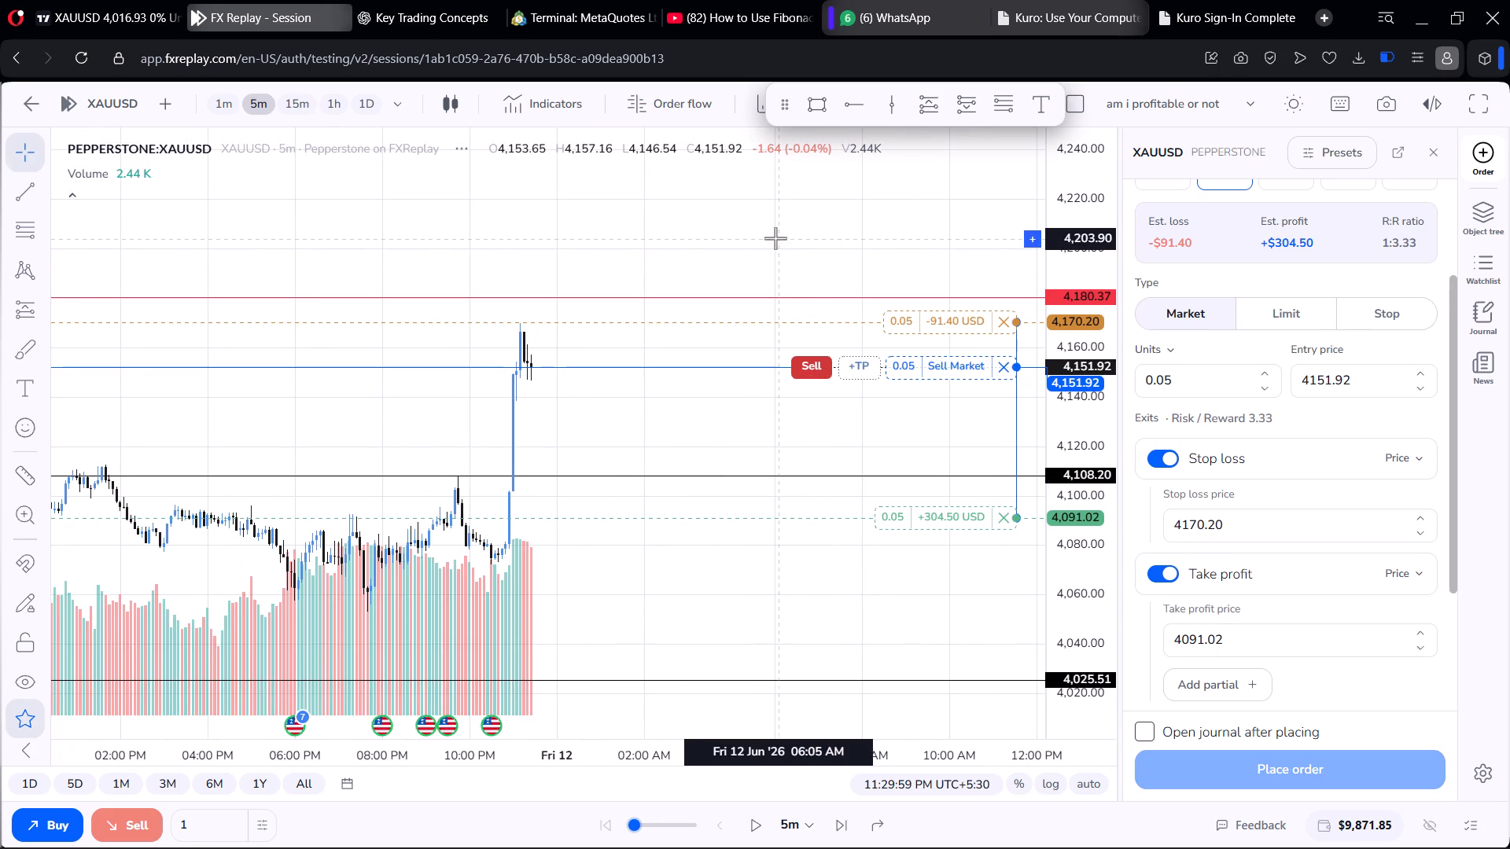
# Play the replay forward in 5-minute steps and pause it at 01:04:59 AM on 12 June.
pyautogui.moveTo(890, 249); pyautogui.dragTo(890, 250)
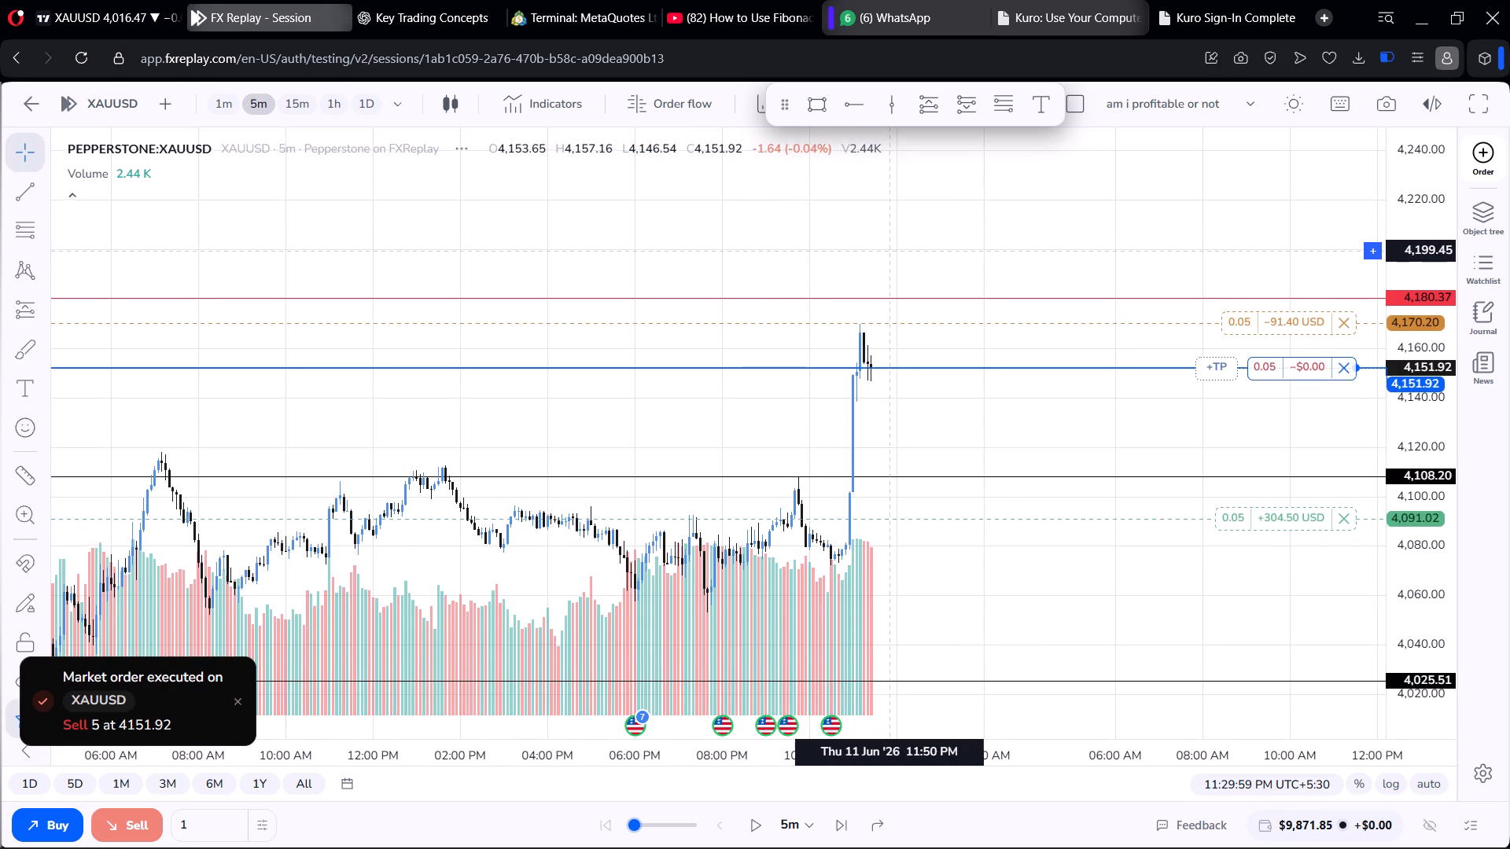
pyautogui.moveTo(890, 250); pyautogui.dragTo(897, 235)
pyautogui.scroll(5, 899, 233)
pyautogui.moveTo(897, 233); pyautogui.dragTo(886, 156)
pyautogui.scroll(-2, 890, 167)
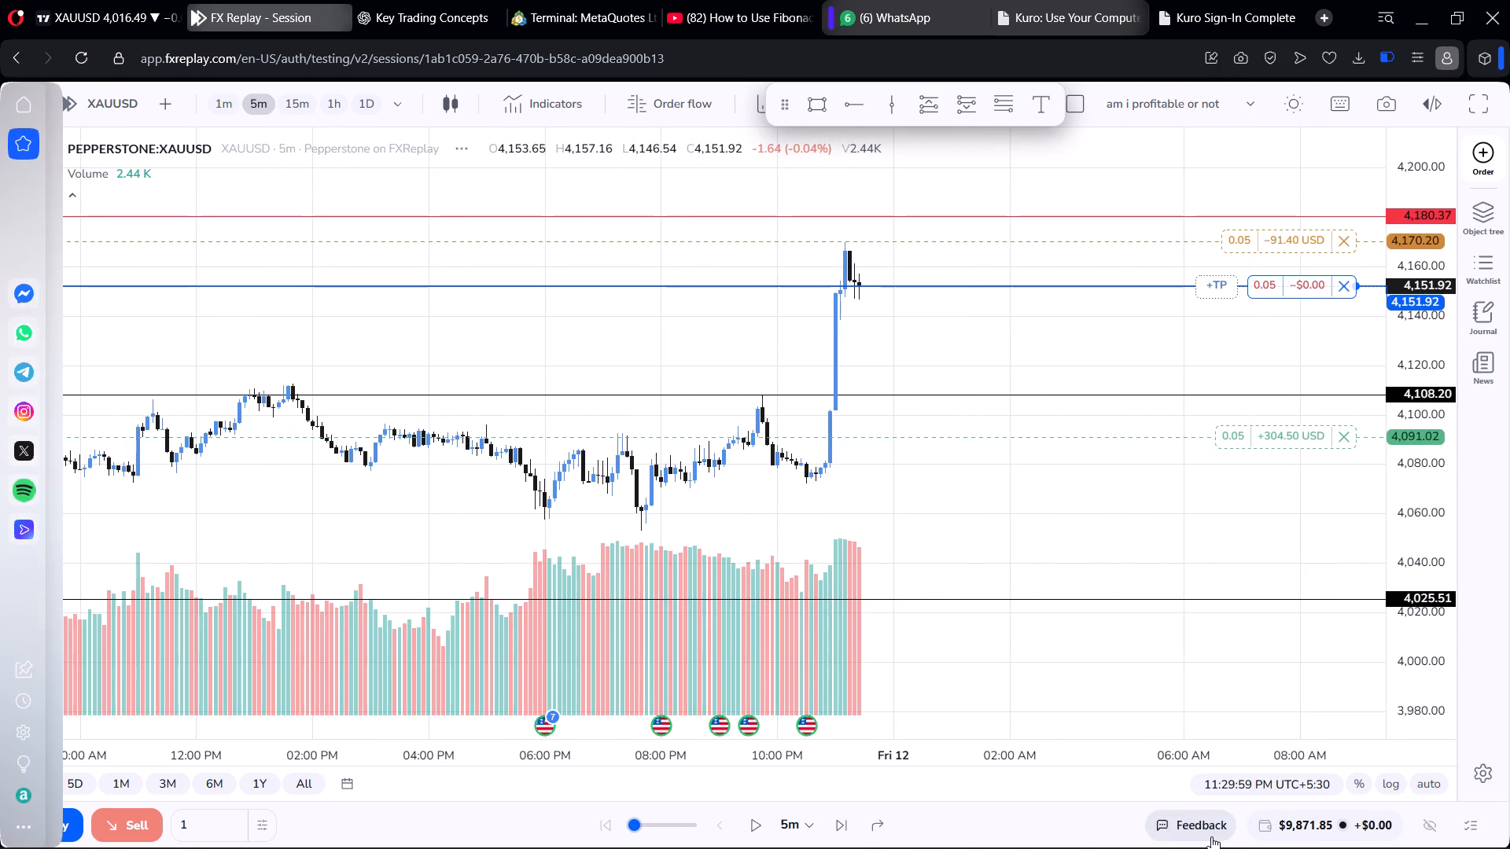
pyautogui.click(744, 825)
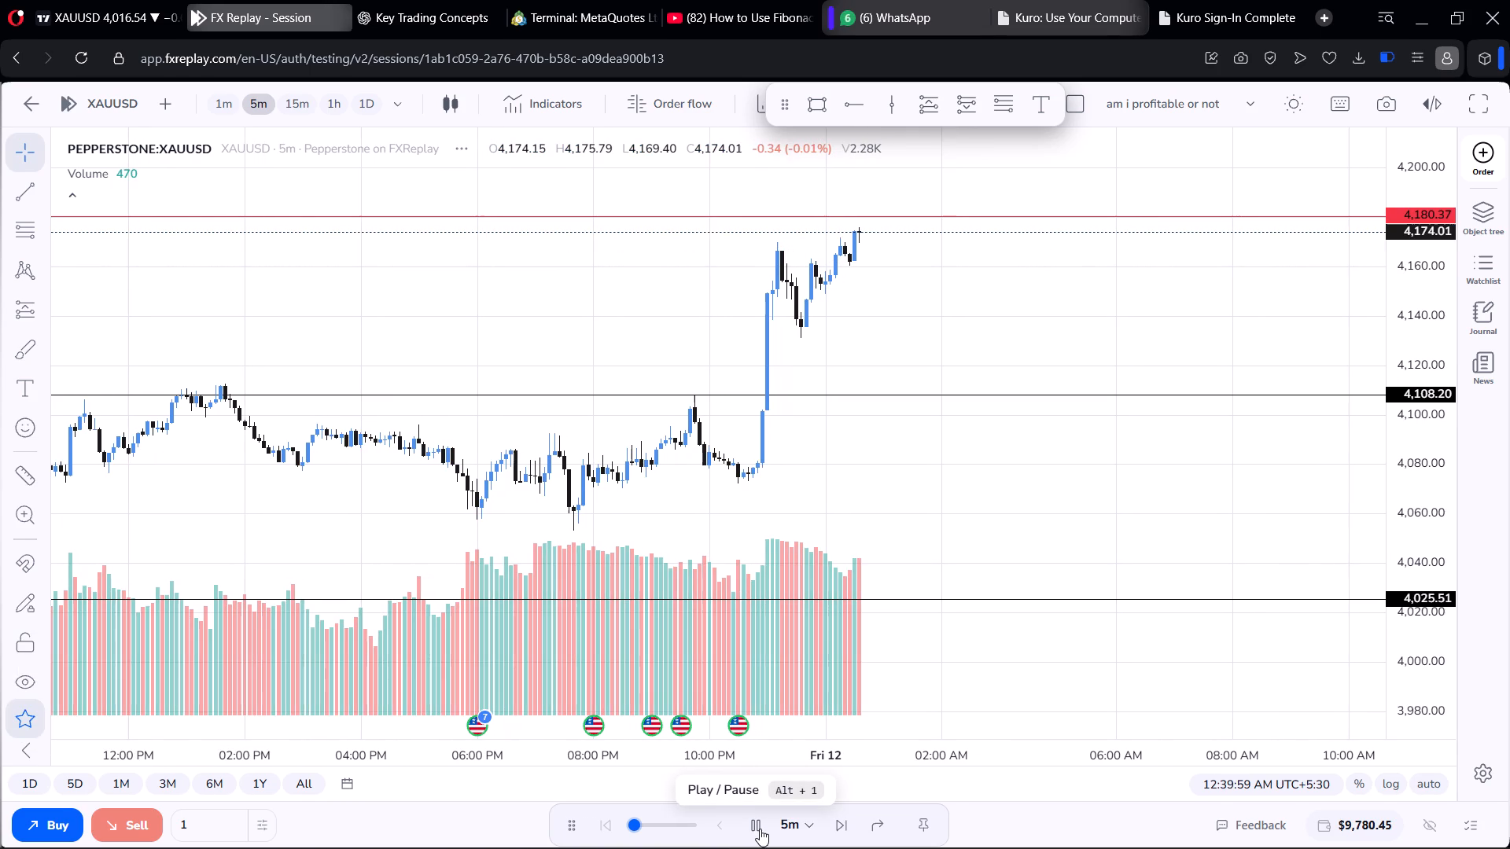
pyautogui.click(760, 829)
pyautogui.click(760, 829)
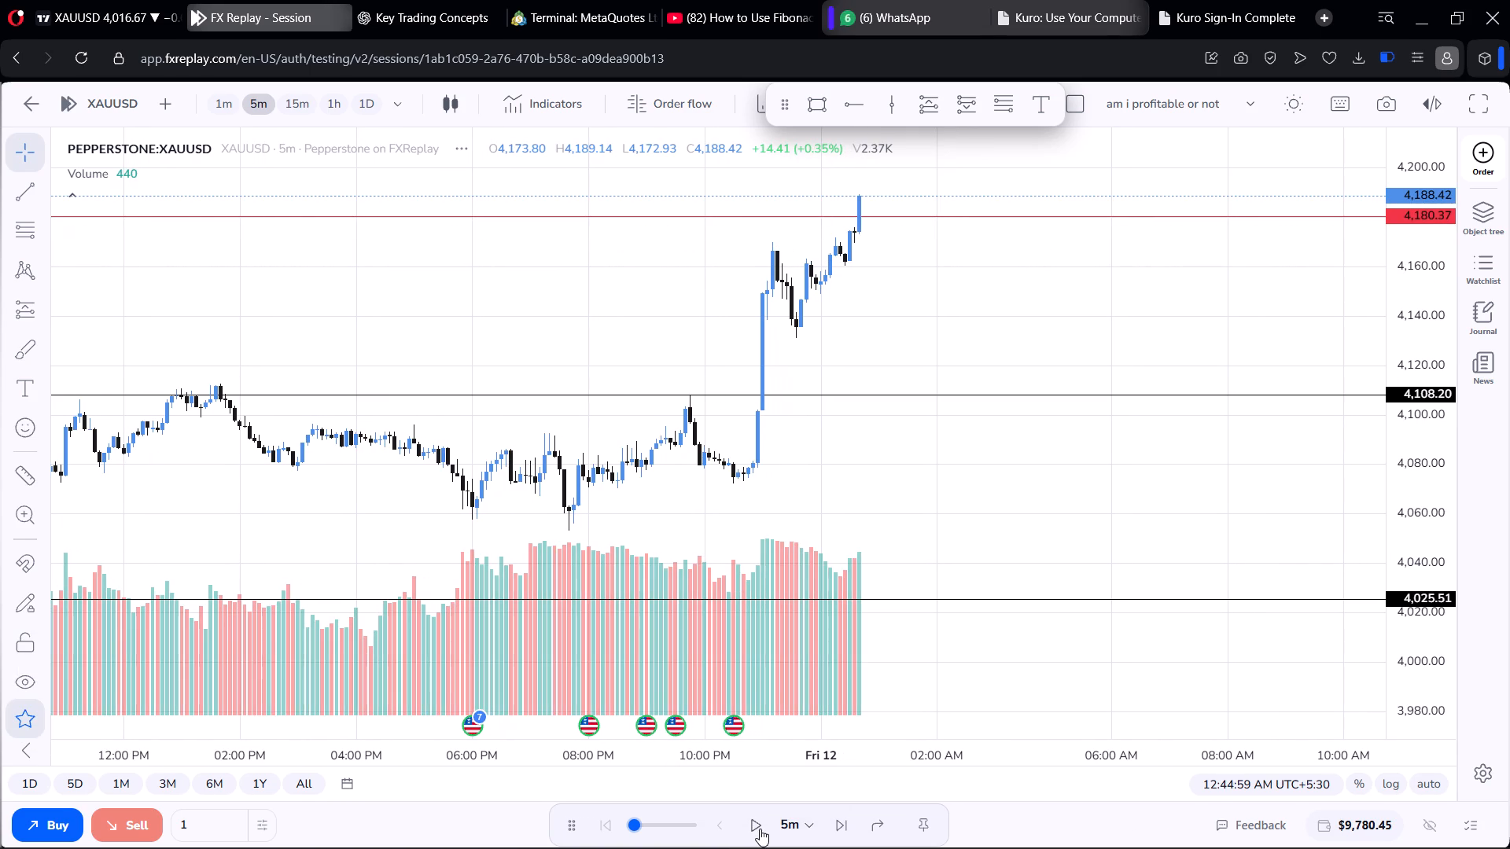
pyautogui.click(760, 829)
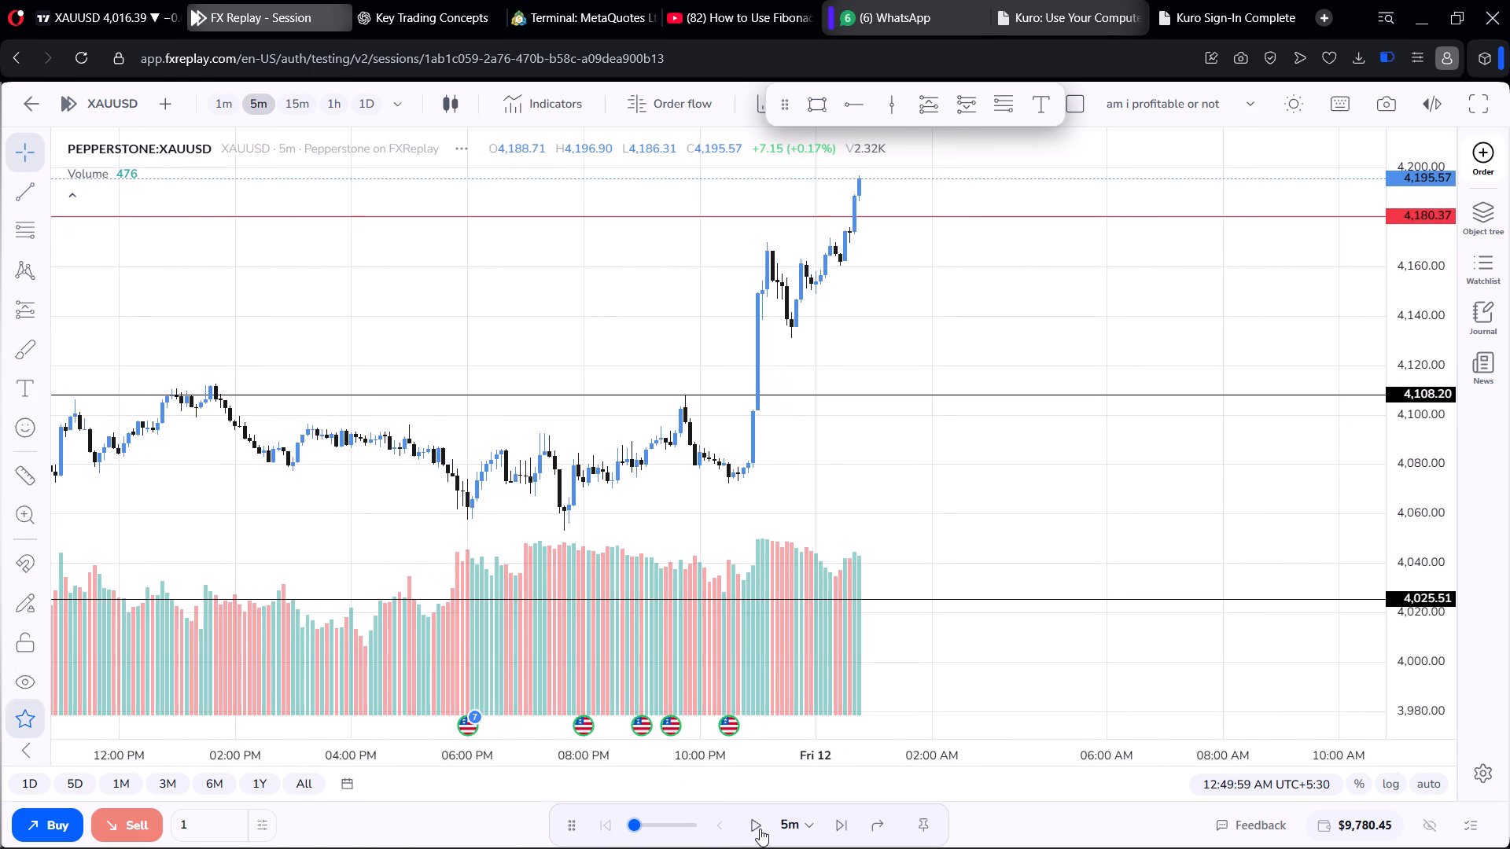
pyautogui.click(760, 829)
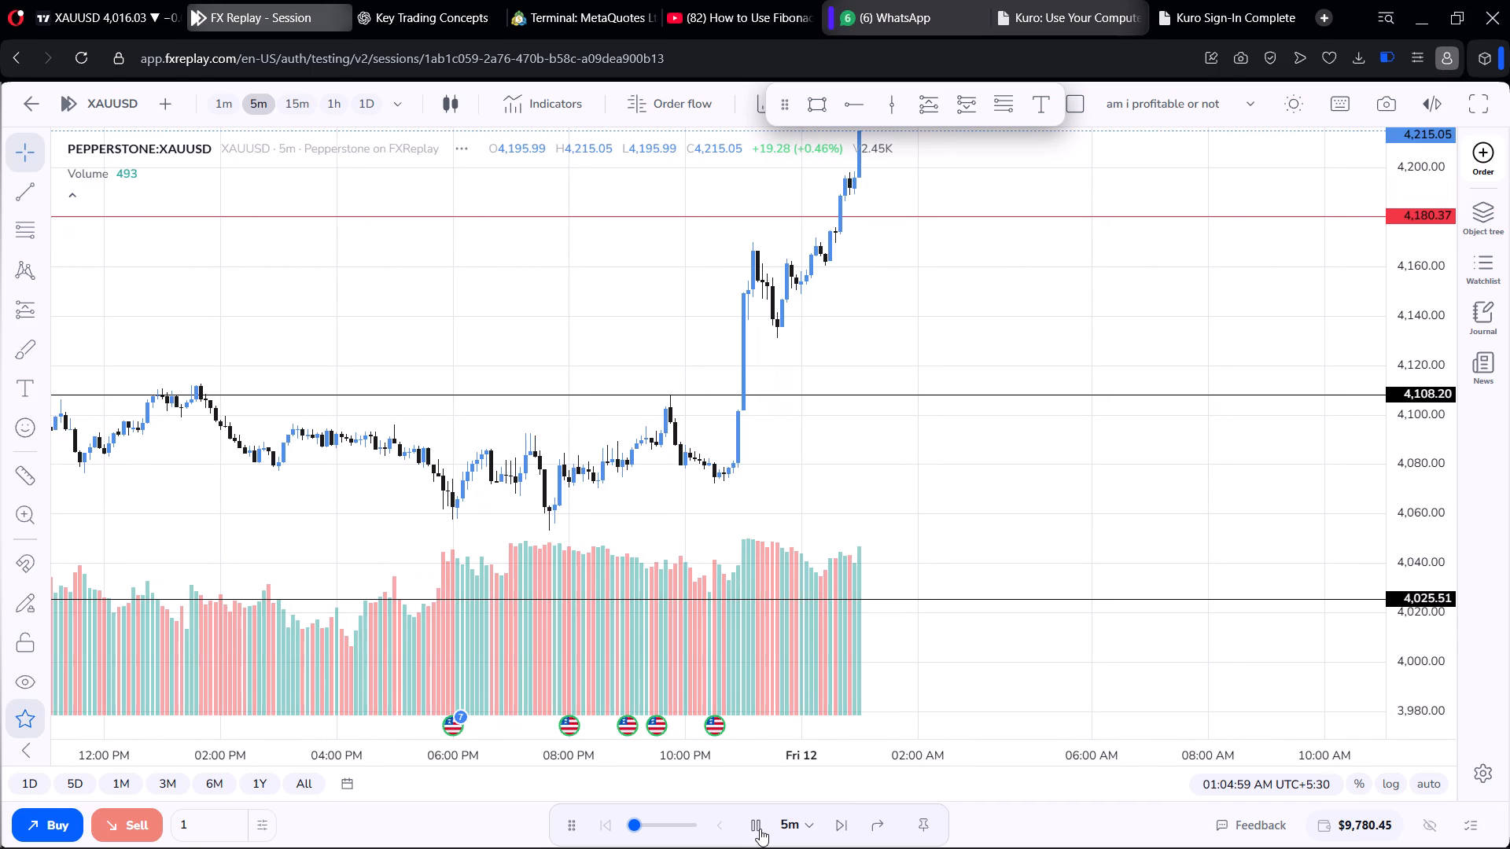
pyautogui.click(760, 829)
# Check the rally against the 4,180.37 and 4,260.06 levels and advance the replay one 5-minute candle to 01:09:59 AM.
pyautogui.moveTo(1011, 476); pyautogui.dragTo(1243, 674)
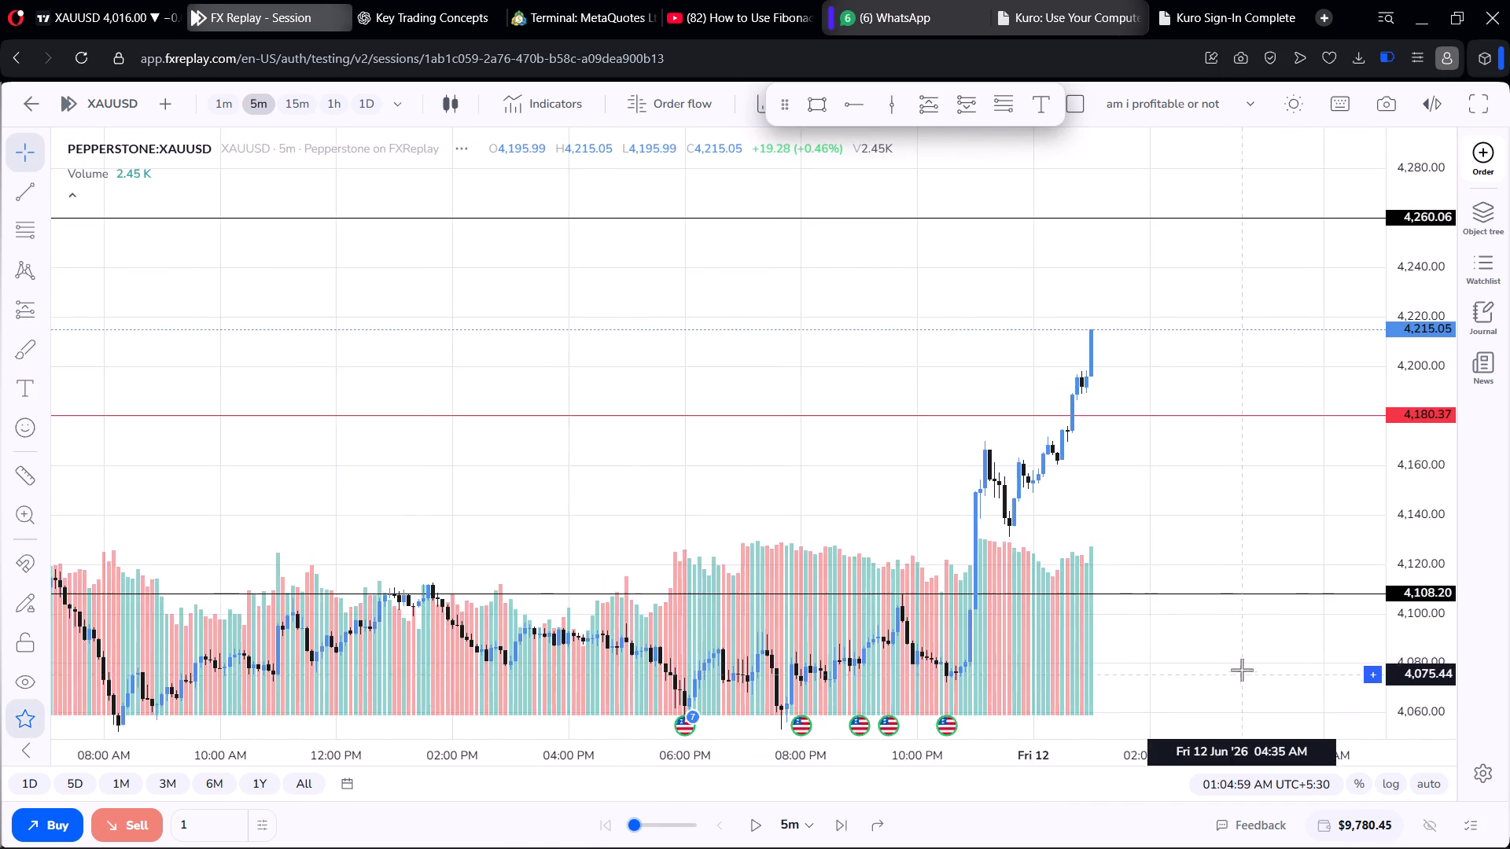
pyautogui.scroll(-13, 1226, 659)
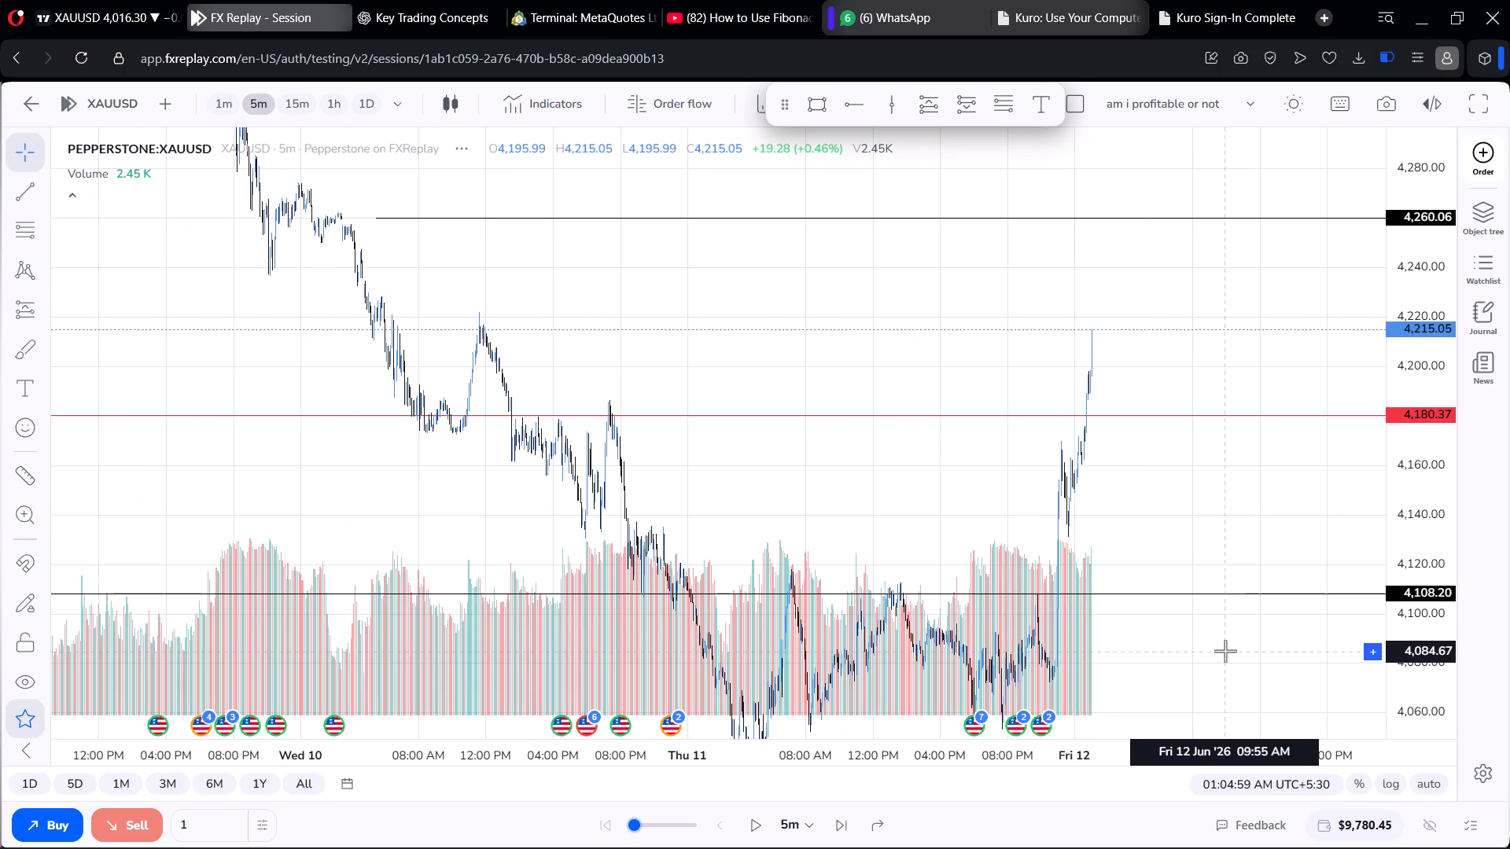
pyautogui.scroll(3, 1225, 651)
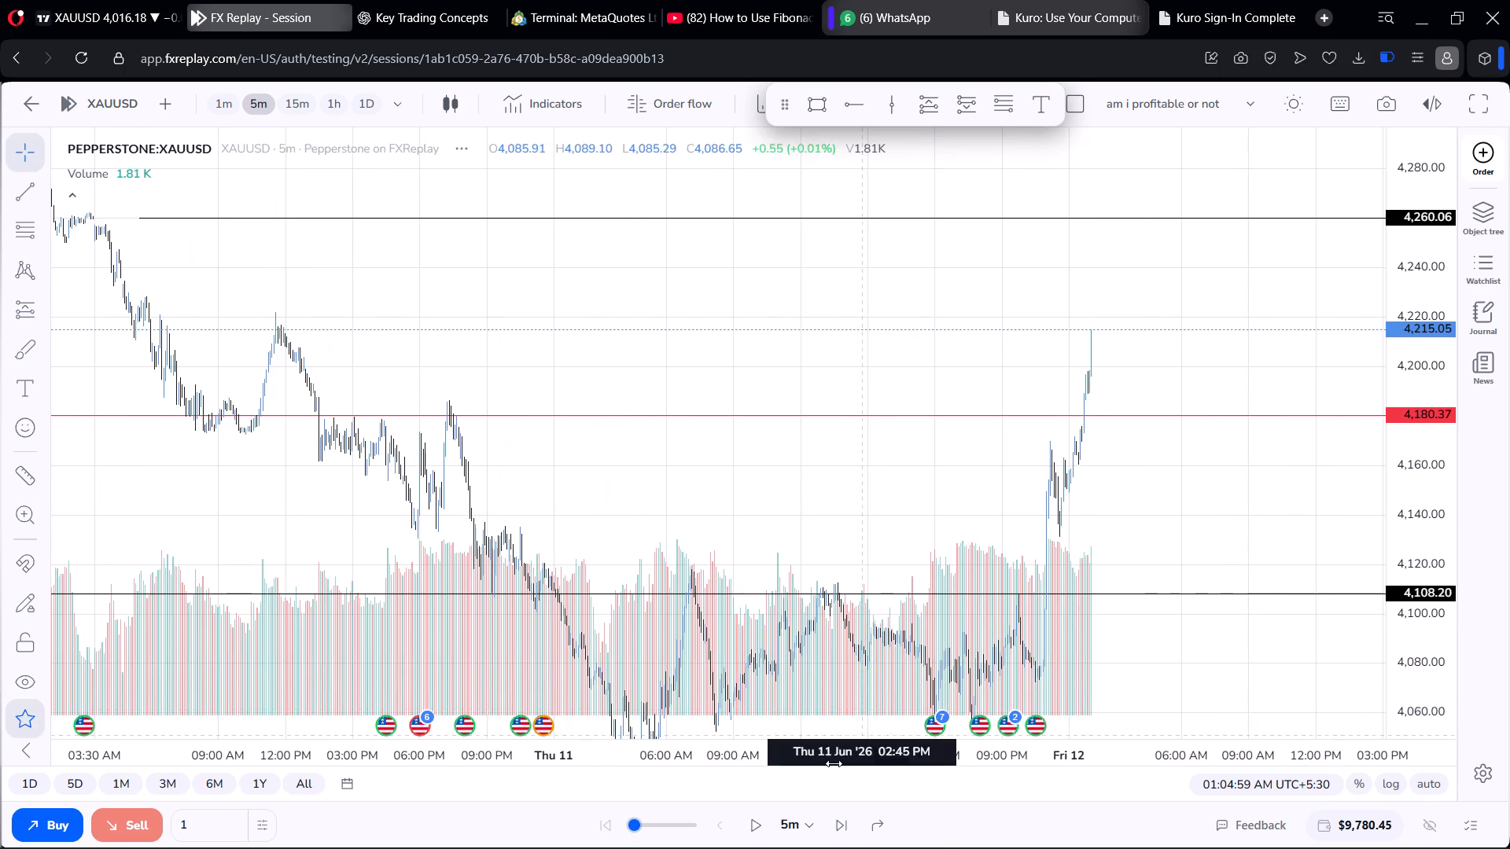
pyautogui.click(755, 821)
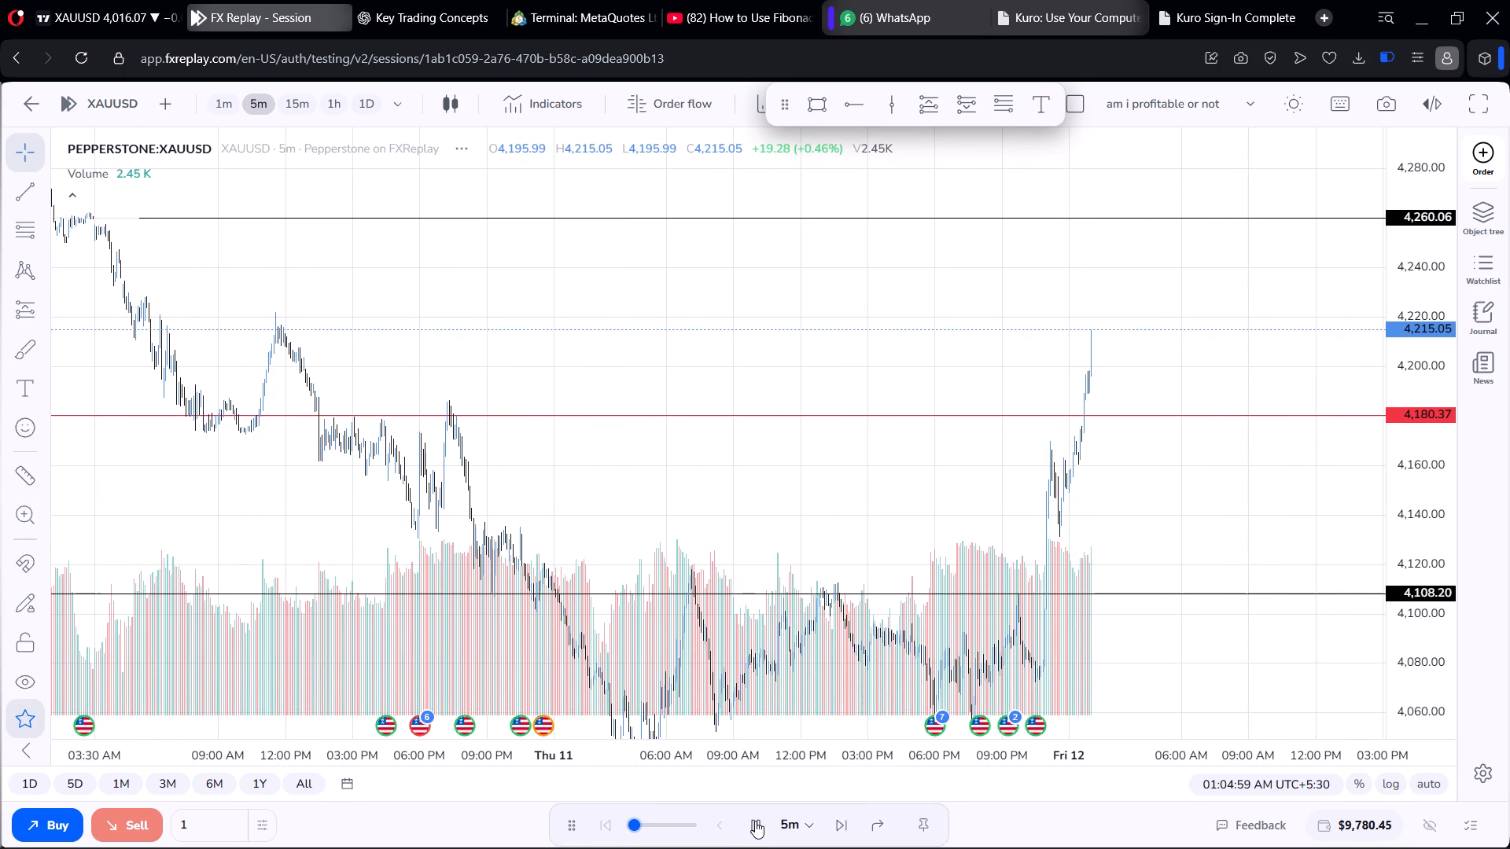
pyautogui.click(755, 819)
pyautogui.scroll(11, 968, 562)
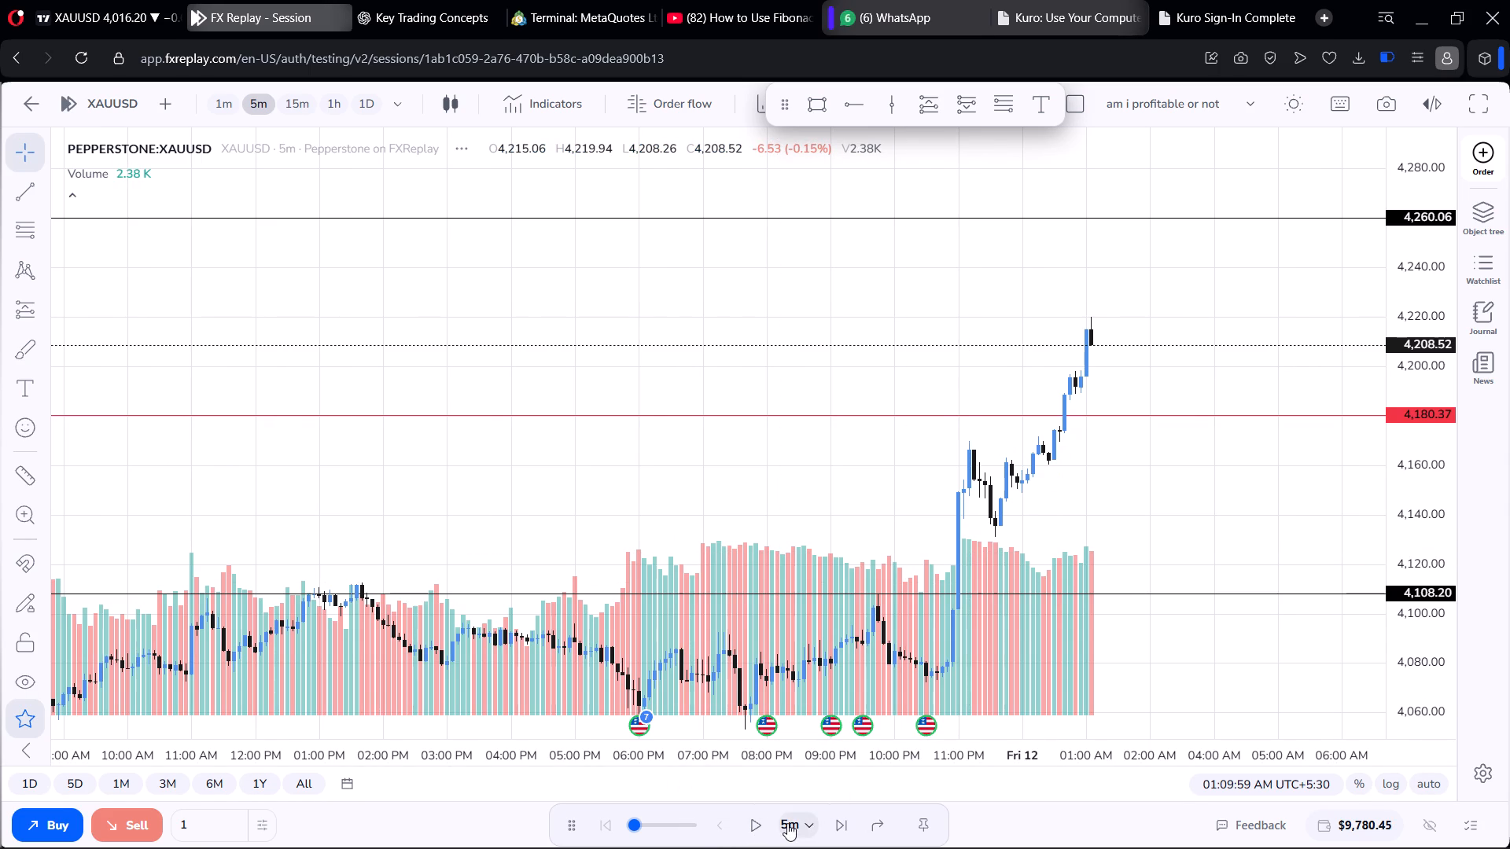
# Play the replay forward in 5-minute steps and pause it at 02:19:59 AM on 12 June.
pyautogui.click(757, 821)
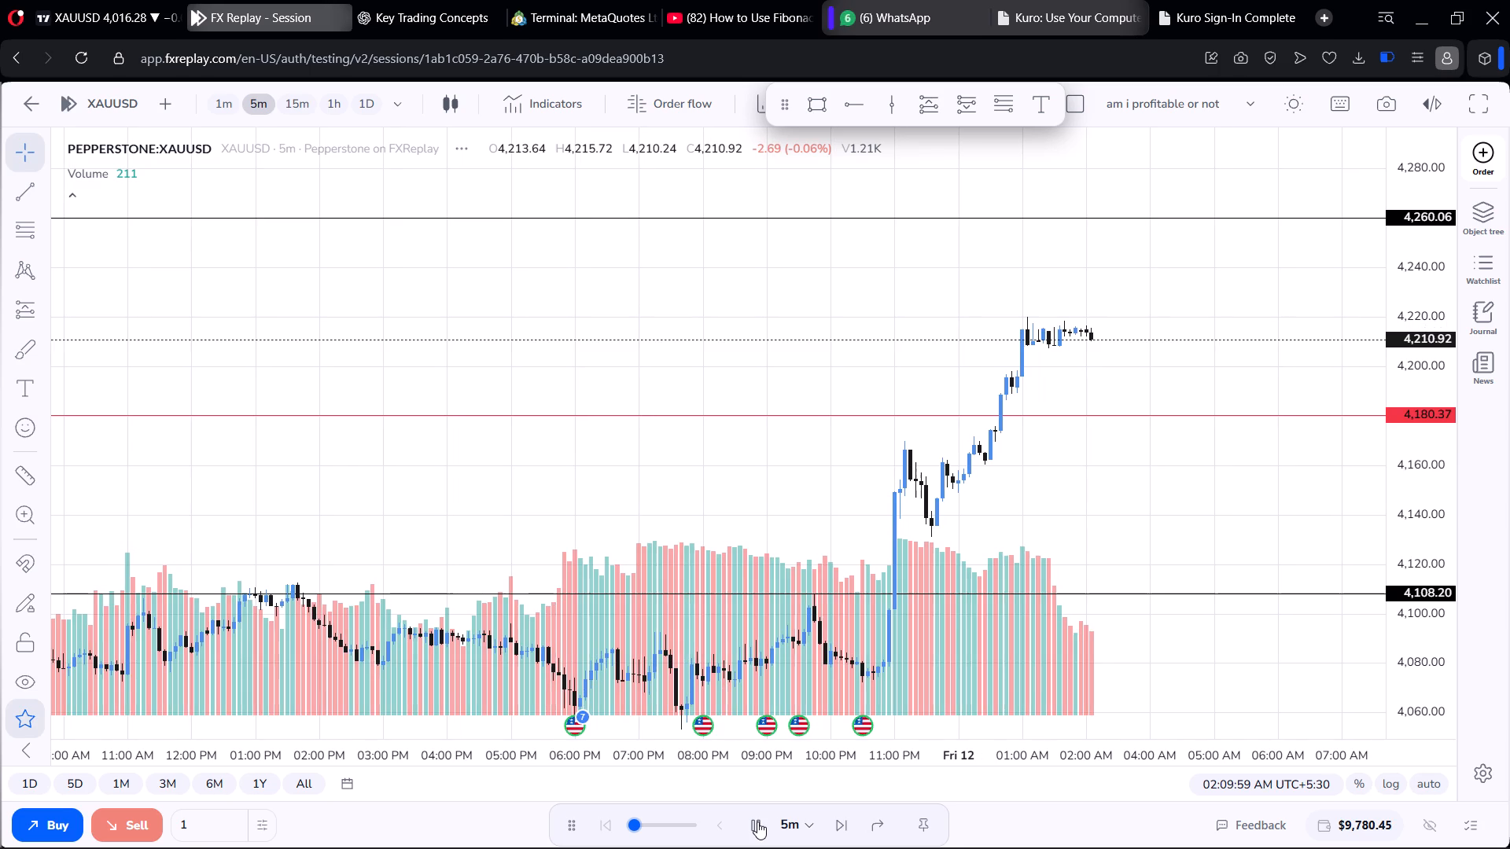
pyautogui.click(757, 821)
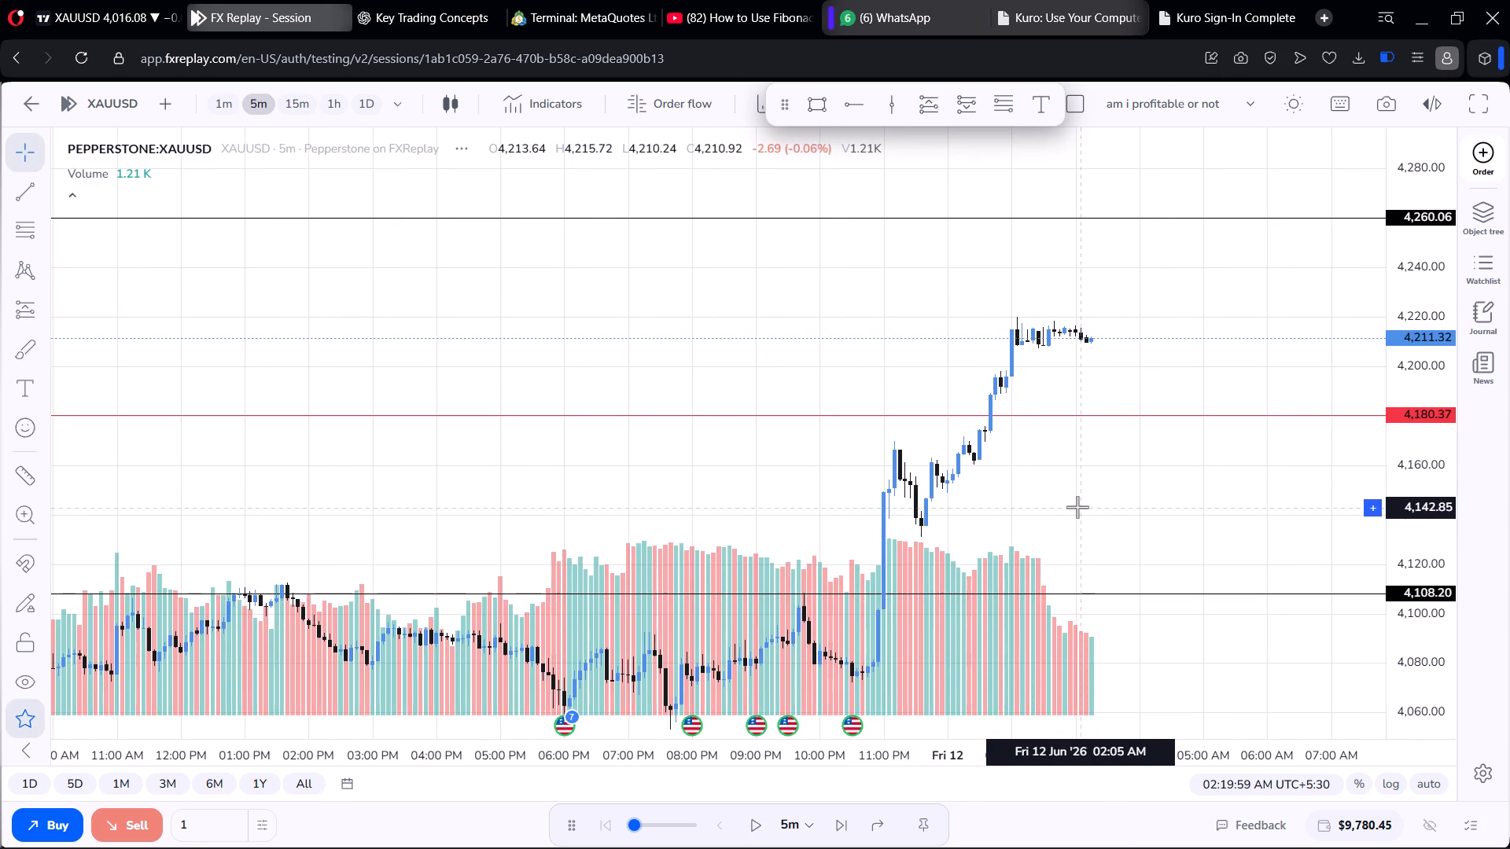
# Review the closed positions list for the XAUUSD trades and return to the full chart.
pyautogui.scroll(-3, 1077, 507)
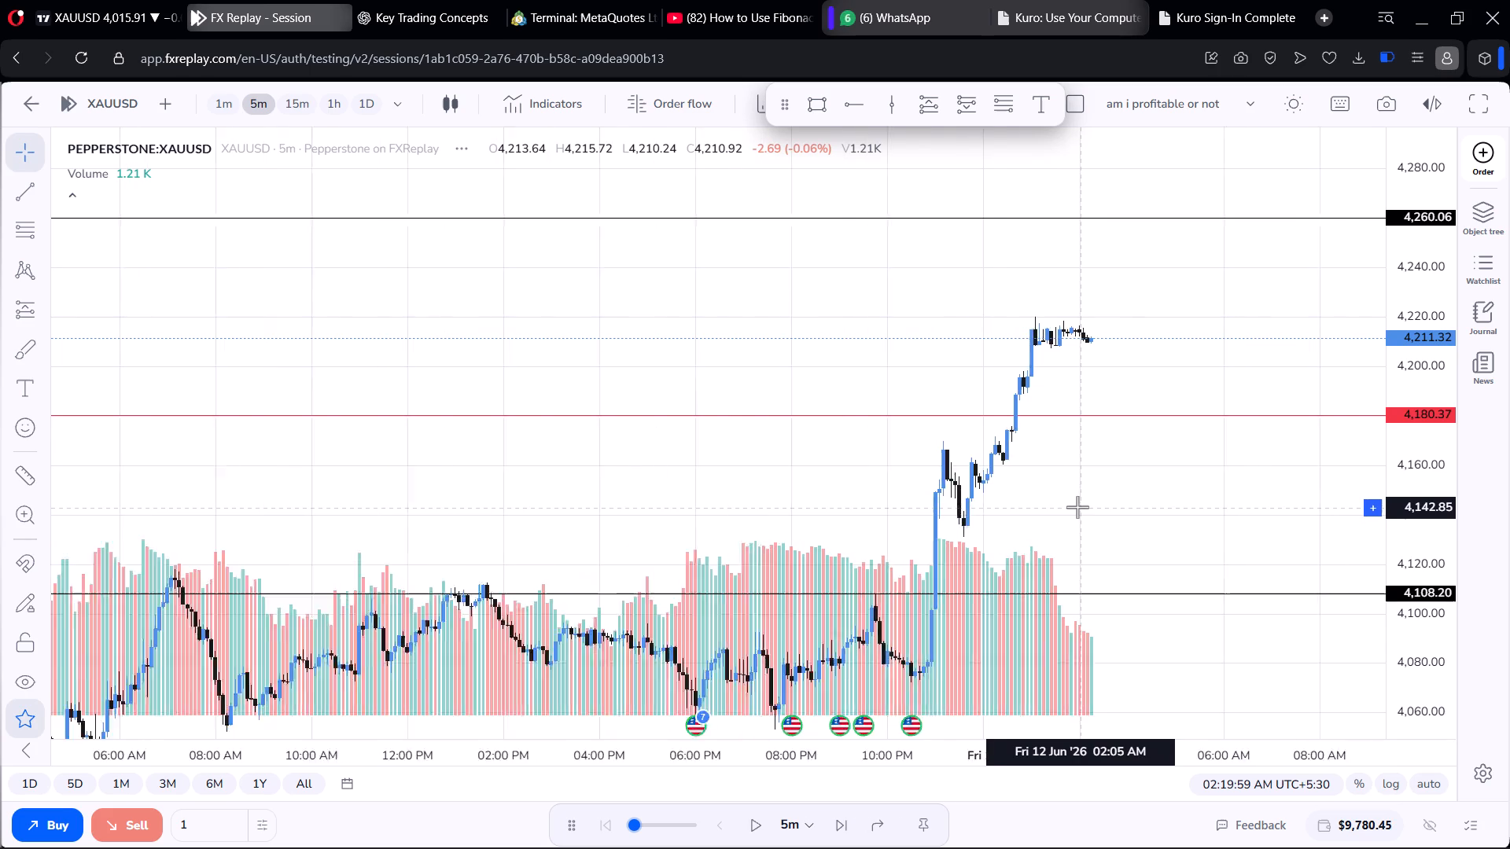
pyautogui.scroll(-1, 1077, 507)
pyautogui.moveTo(901, 527); pyautogui.dragTo(891, 161)
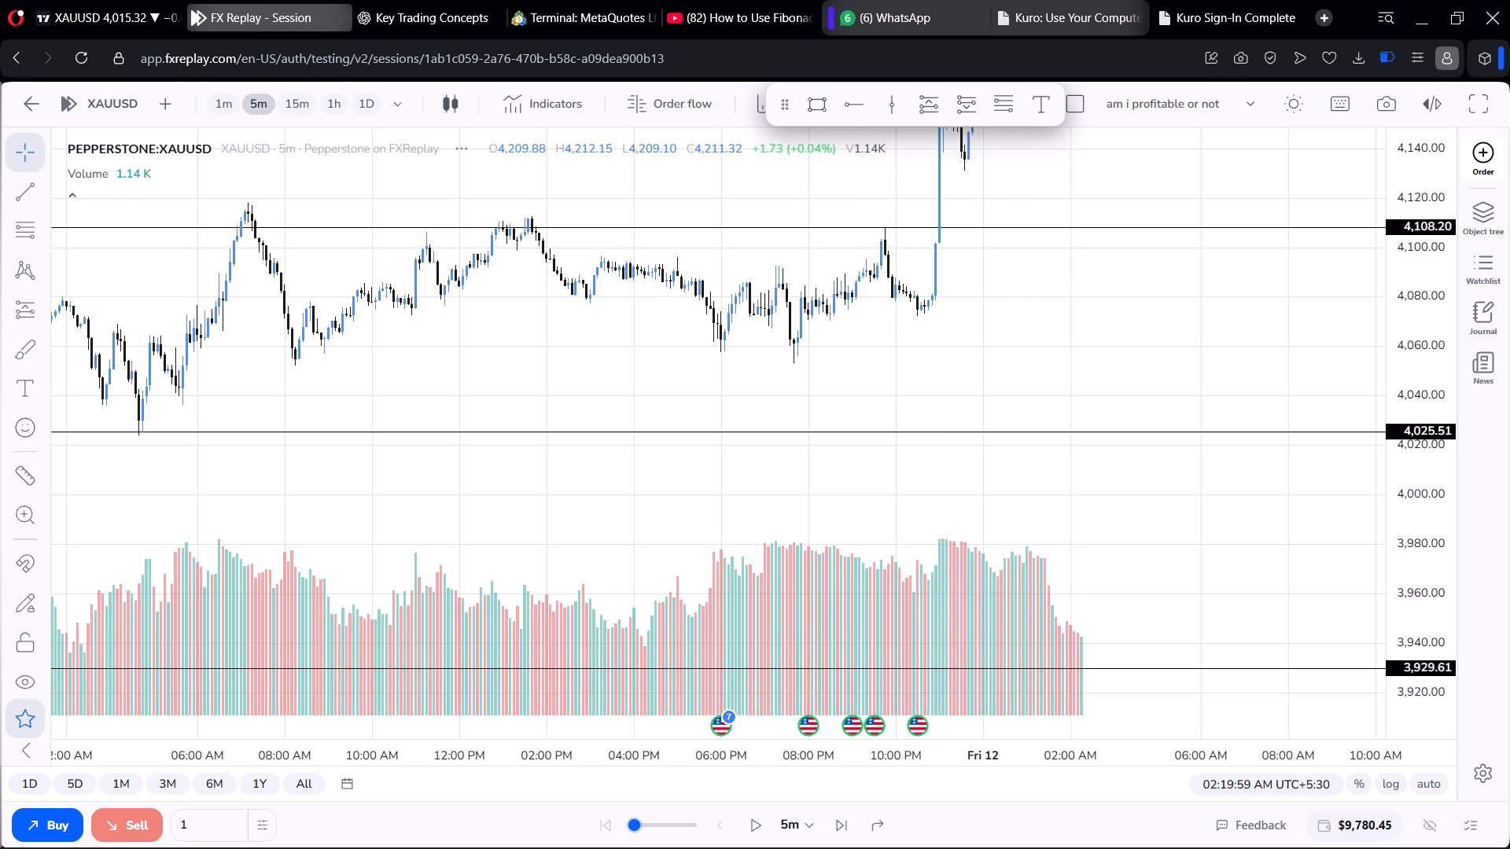
pyautogui.moveTo(1242, 803); pyautogui.dragTo(1223, 698)
pyautogui.moveTo(1223, 698); pyautogui.dragTo(1185, 438)
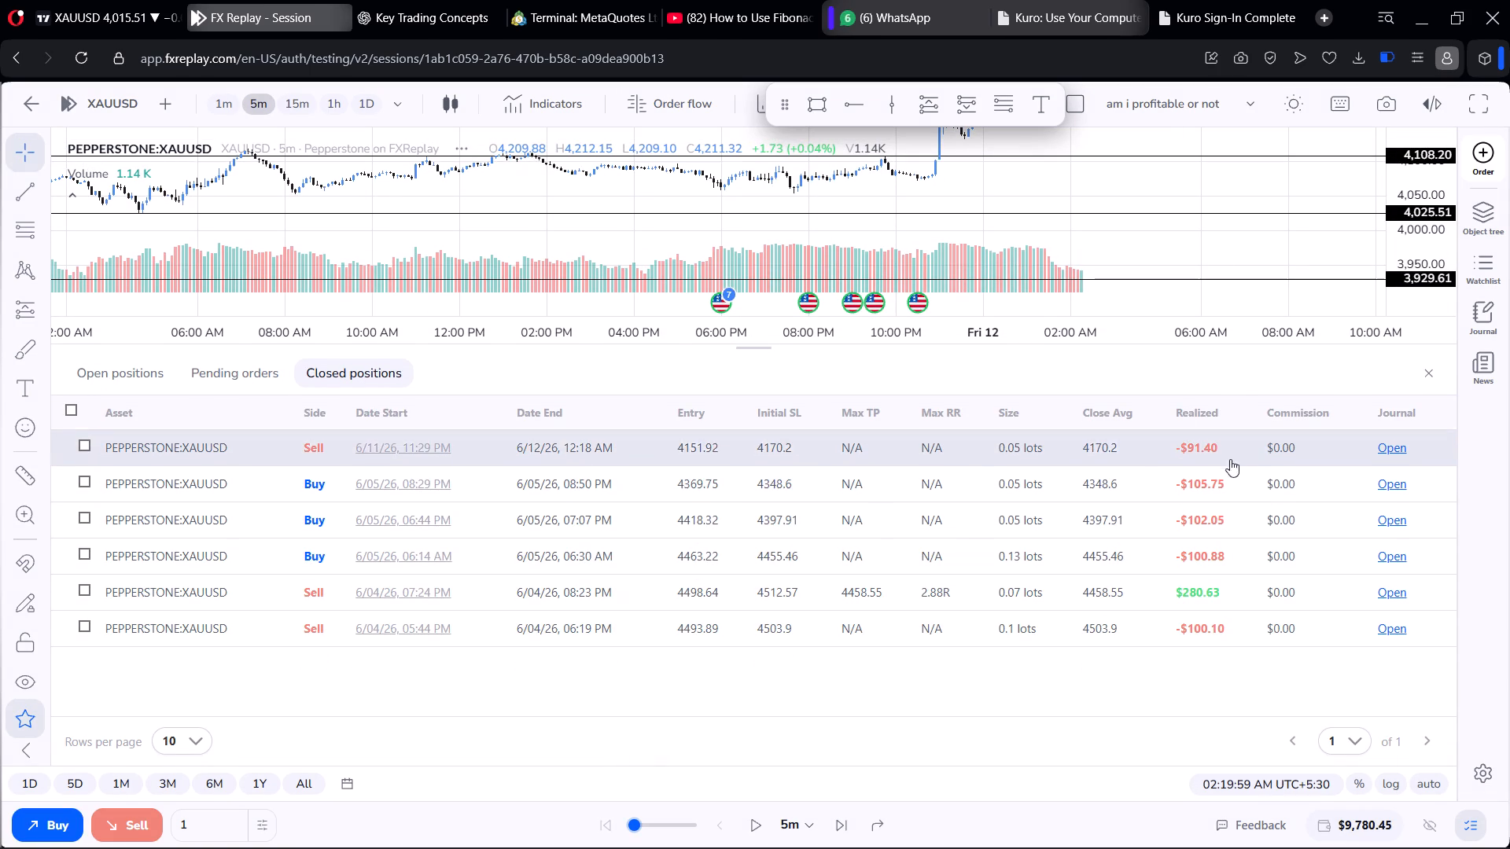
pyautogui.moveTo(1147, 313); pyautogui.dragTo(1138, 336)
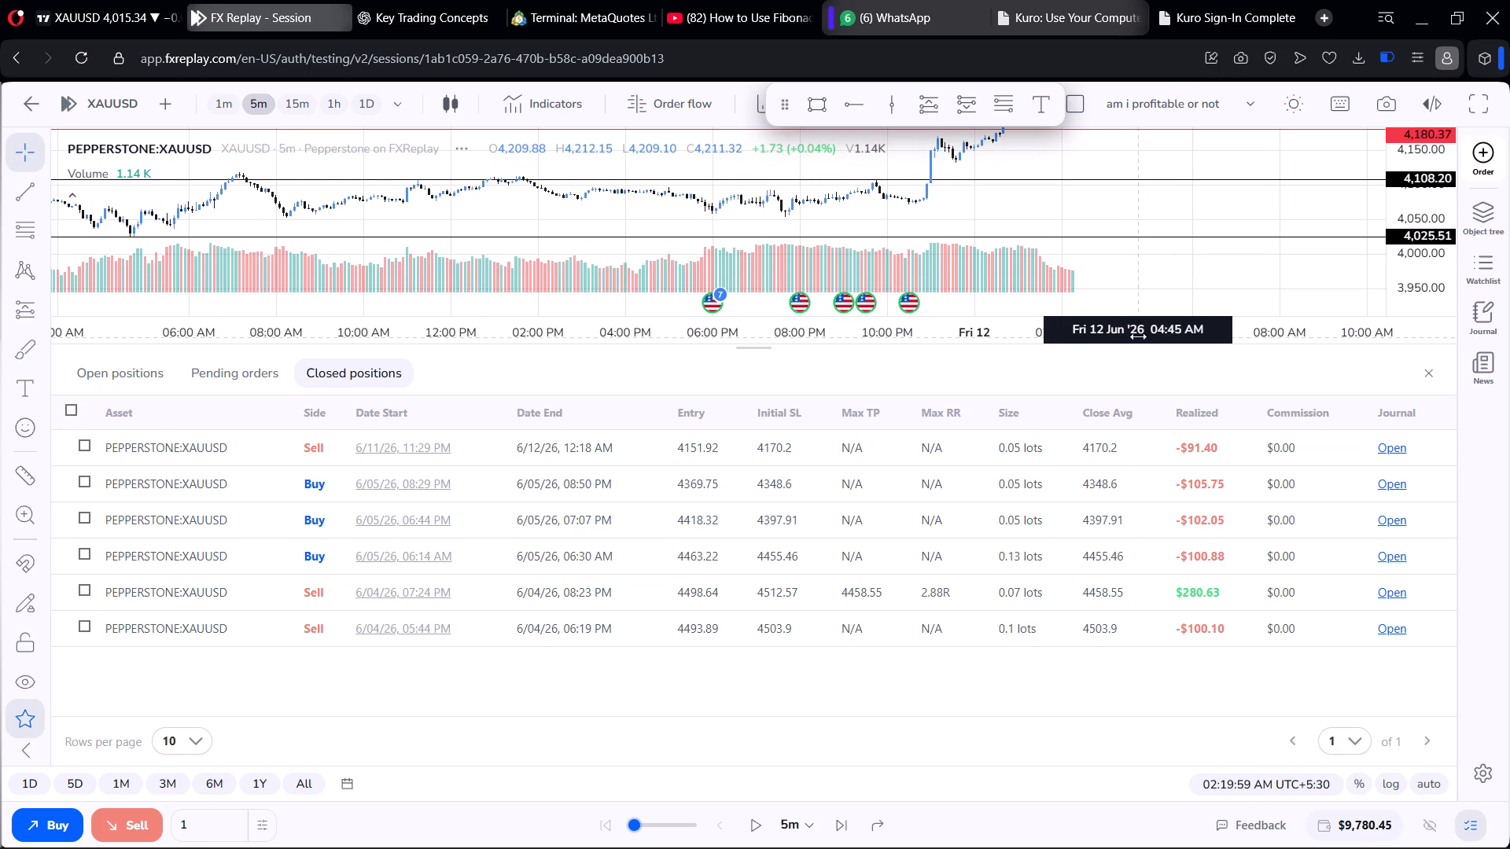
pyautogui.moveTo(753, 345); pyautogui.dragTo(753, 344)
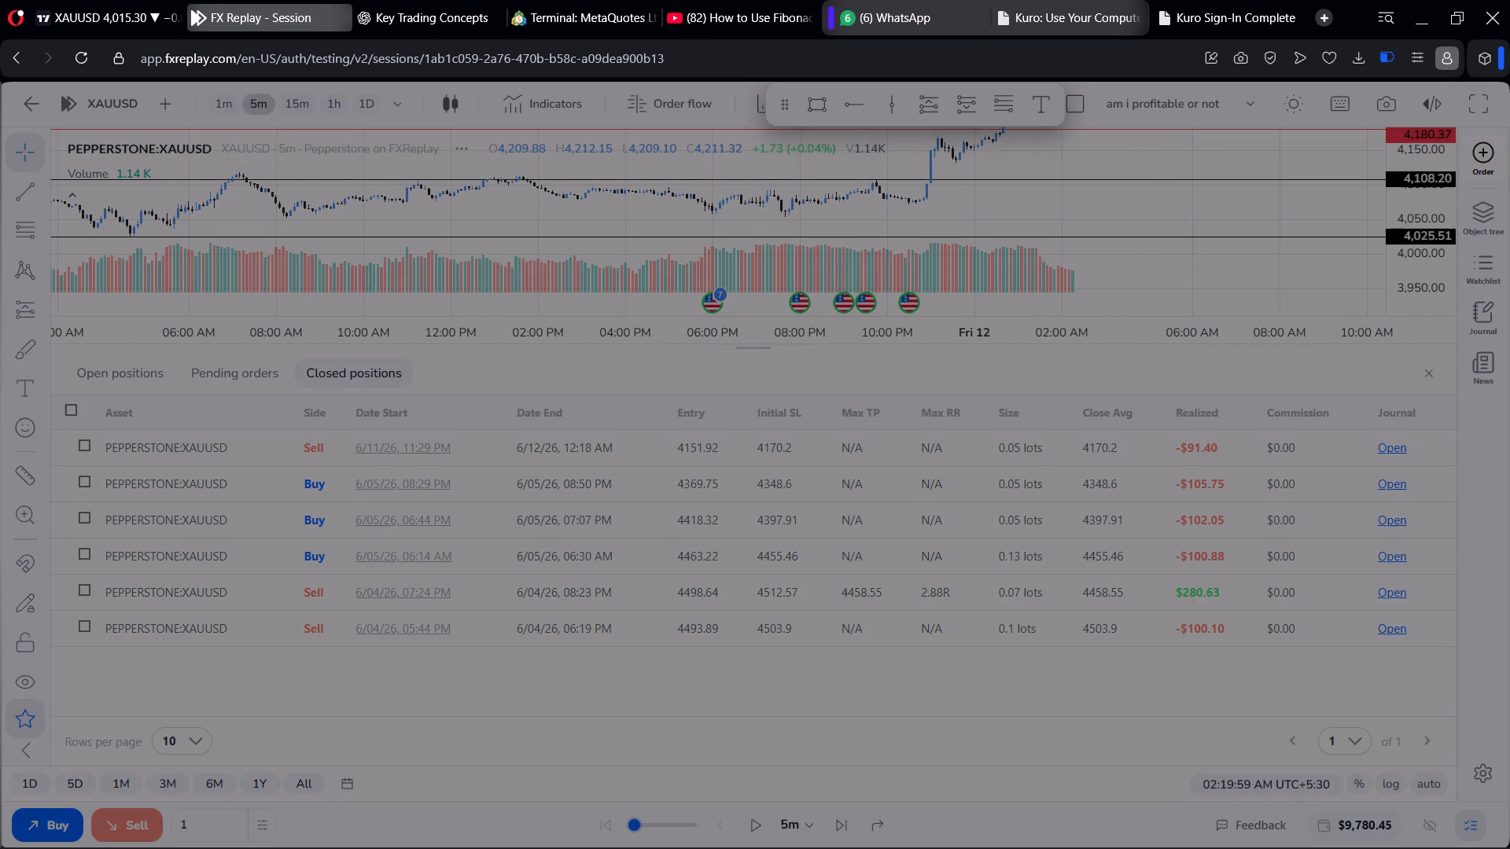
pyautogui.moveTo(753, 344); pyautogui.dragTo(721, 848)
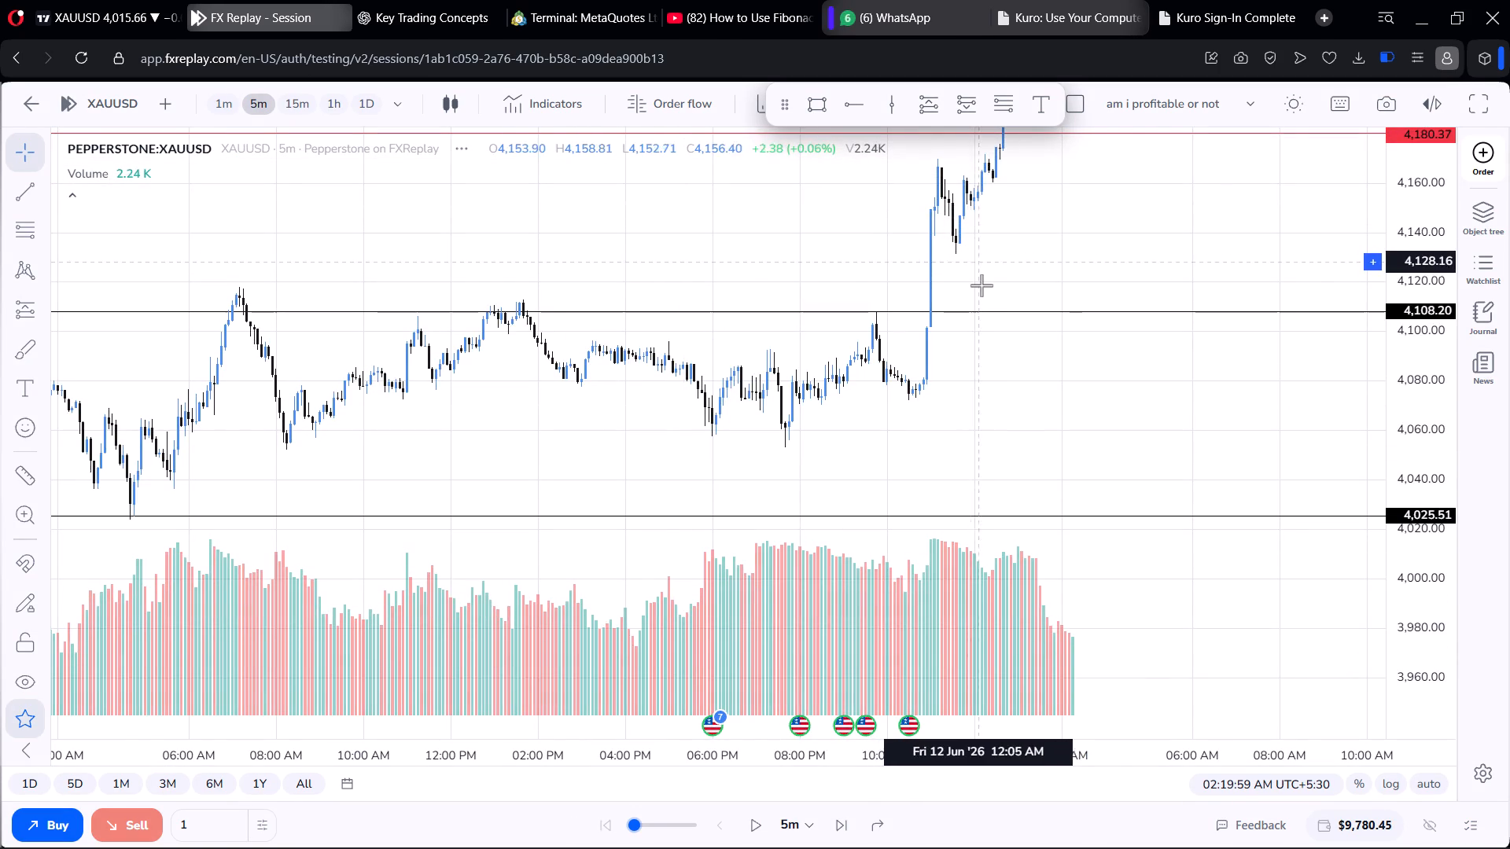
# Examine the latest 5-minute candles between the 4,180.37 and 4,260.06 levels against the earlier price action.
pyautogui.scroll(-3, 981, 285)
pyautogui.moveTo(1022, 203); pyautogui.dragTo(1035, 340)
pyautogui.scroll(-3, 1022, 292)
pyautogui.scroll(6, 965, 299)
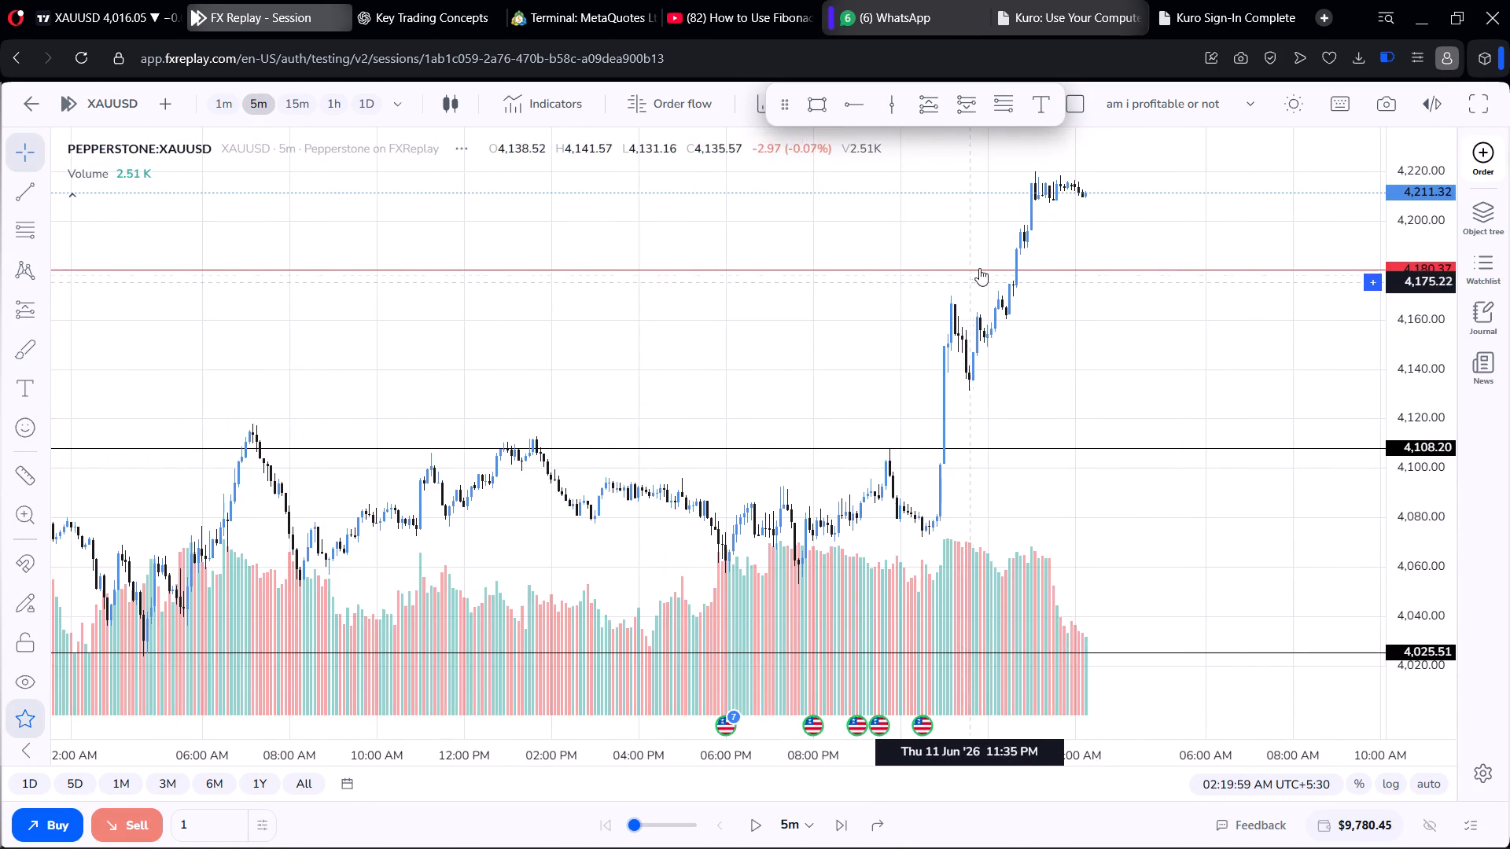
pyautogui.scroll(-7, 987, 254)
pyautogui.moveTo(991, 222); pyautogui.dragTo(1001, 384)
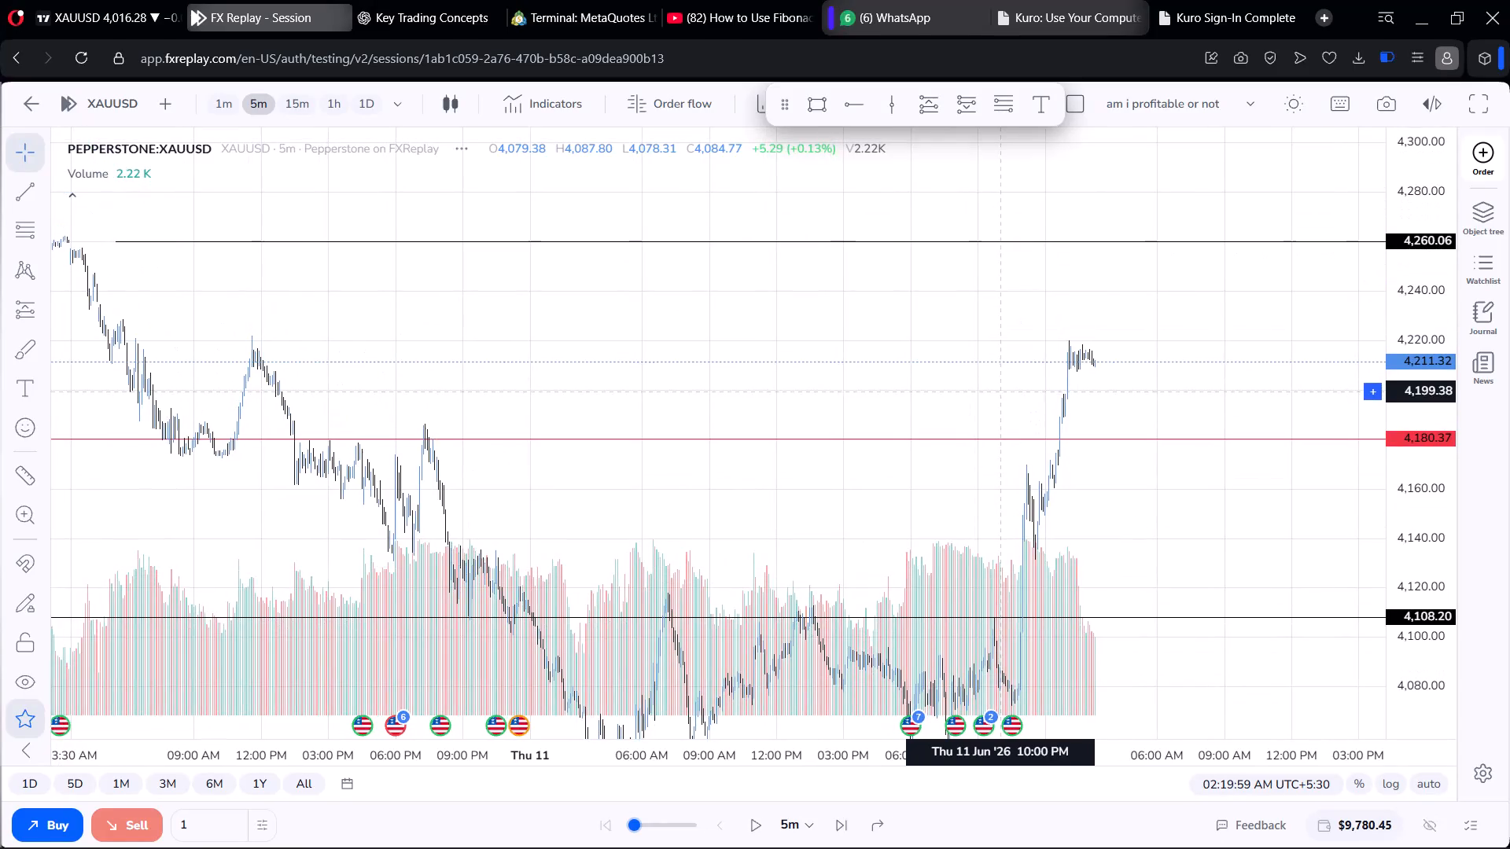
pyautogui.moveTo(1001, 384); pyautogui.dragTo(1001, 382)
pyautogui.scroll(5, 993, 362)
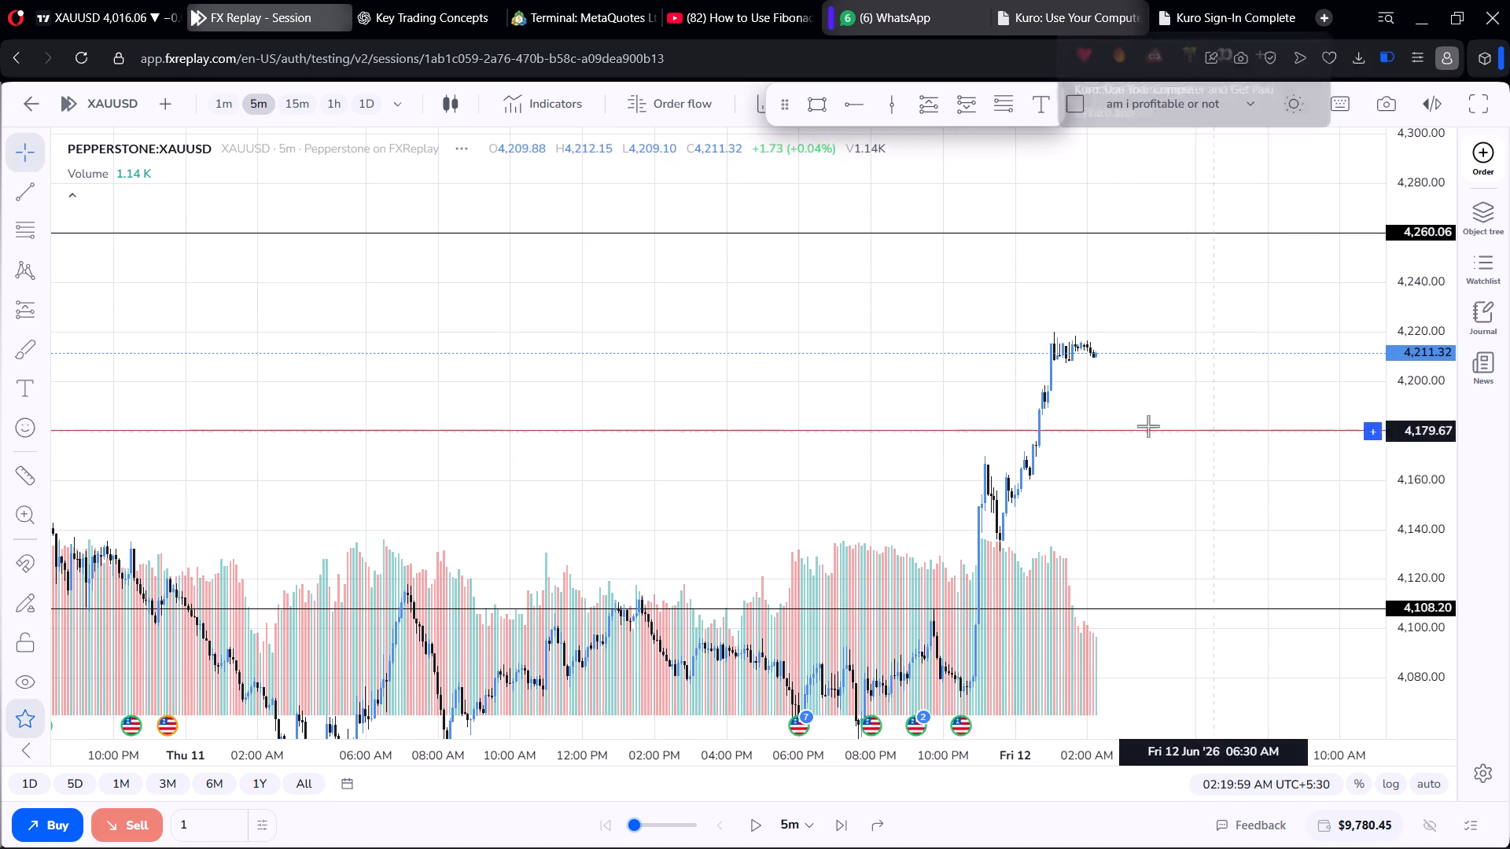
pyautogui.scroll(-6, 1121, 413)
pyautogui.scroll(5, 1053, 387)
pyautogui.moveTo(1039, 369); pyautogui.dragTo(999, 255)
pyautogui.scroll(6, 999, 248)
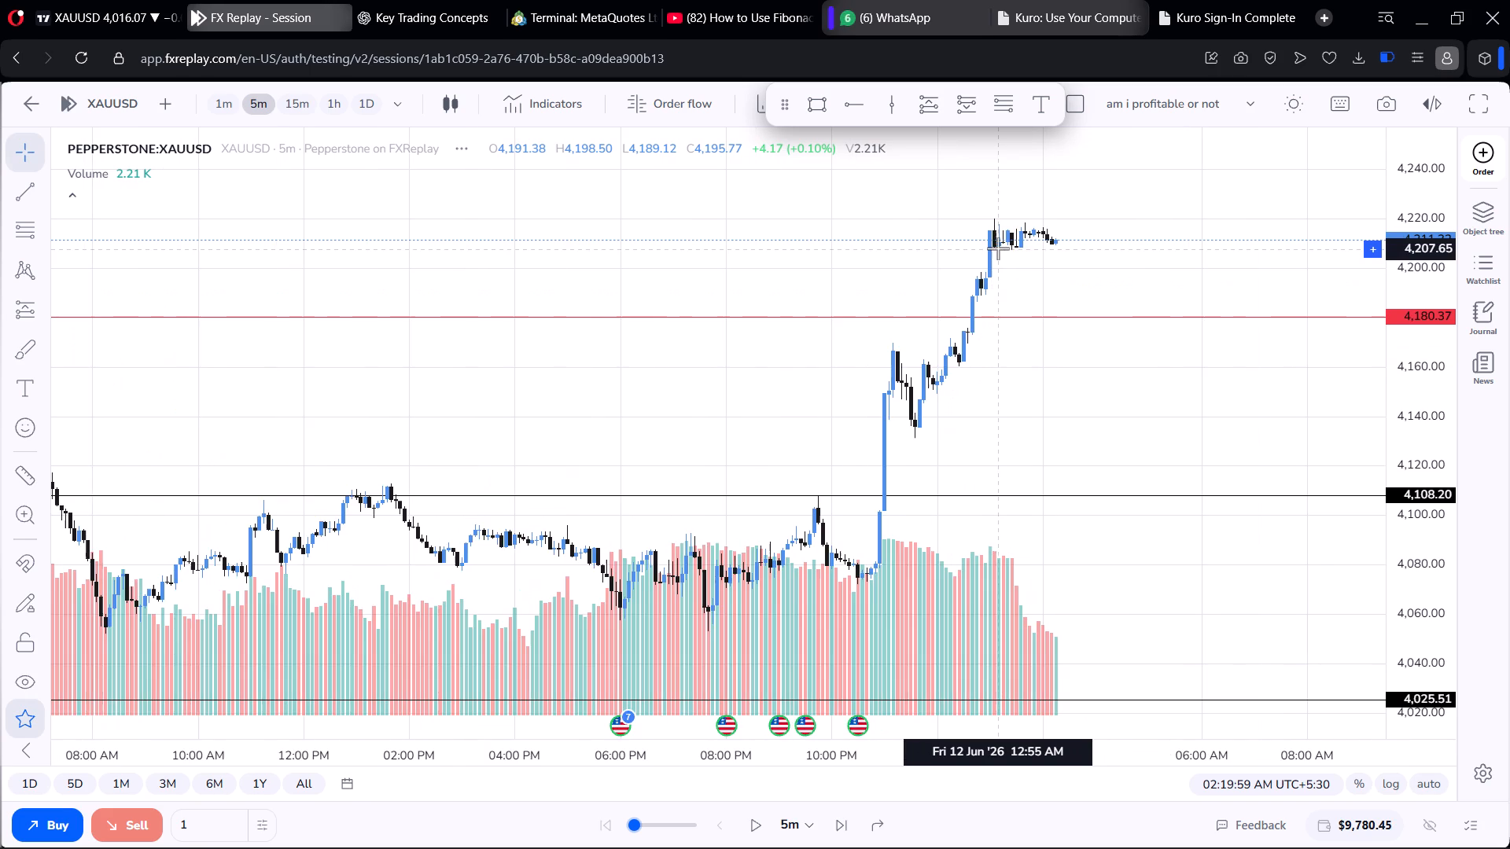
# Examine the 11 June range between 4,025.51 and 4,108.20 and the rally out of it.
pyautogui.moveTo(844, 254); pyautogui.dragTo(915, 134)
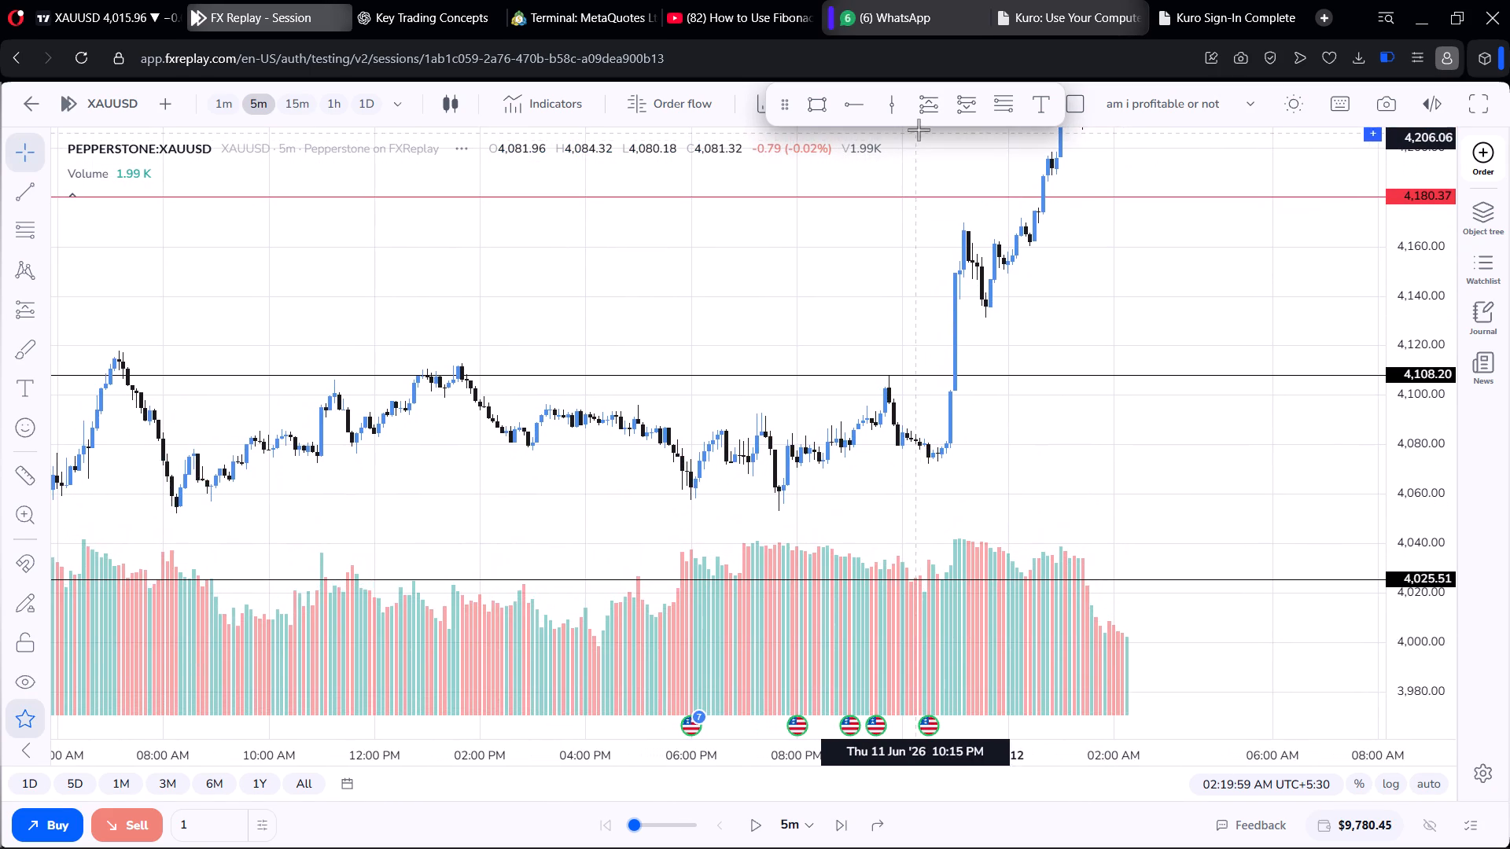
pyautogui.scroll(-3, 919, 130)
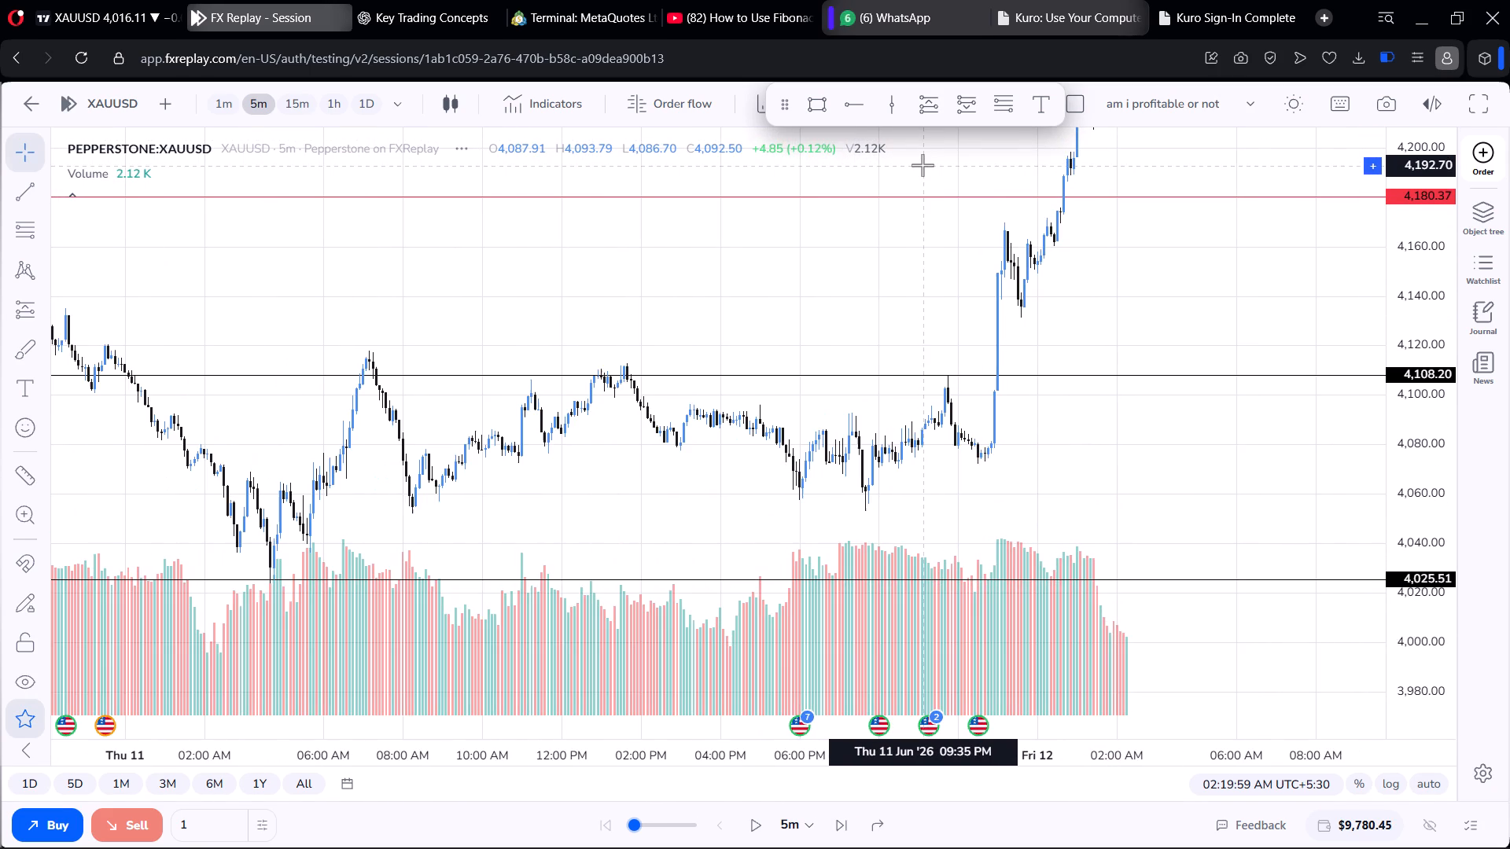
pyautogui.scroll(6, 947, 363)
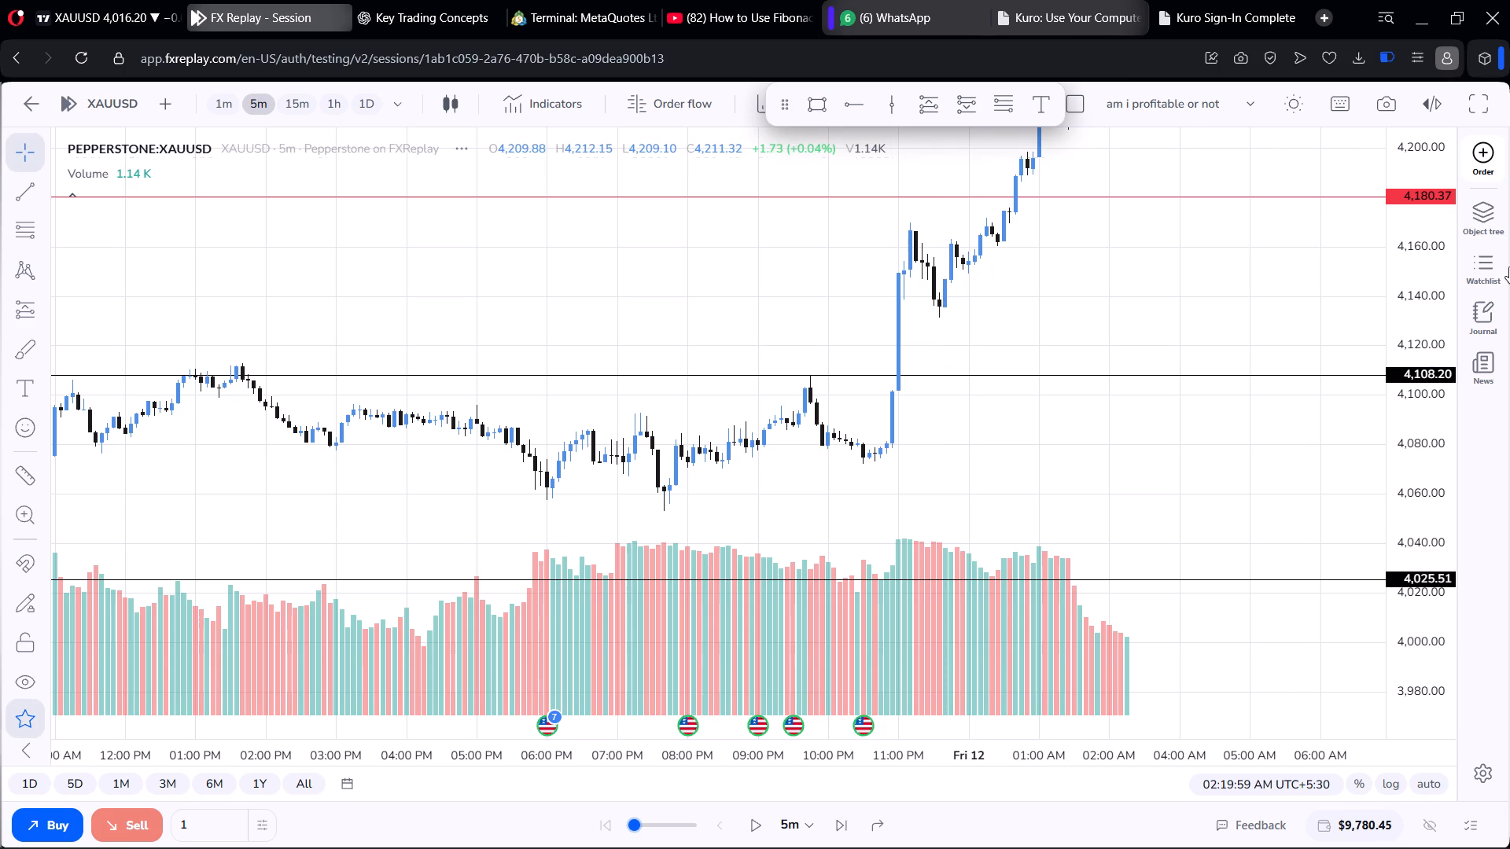
pyautogui.scroll(-8, 1115, 330)
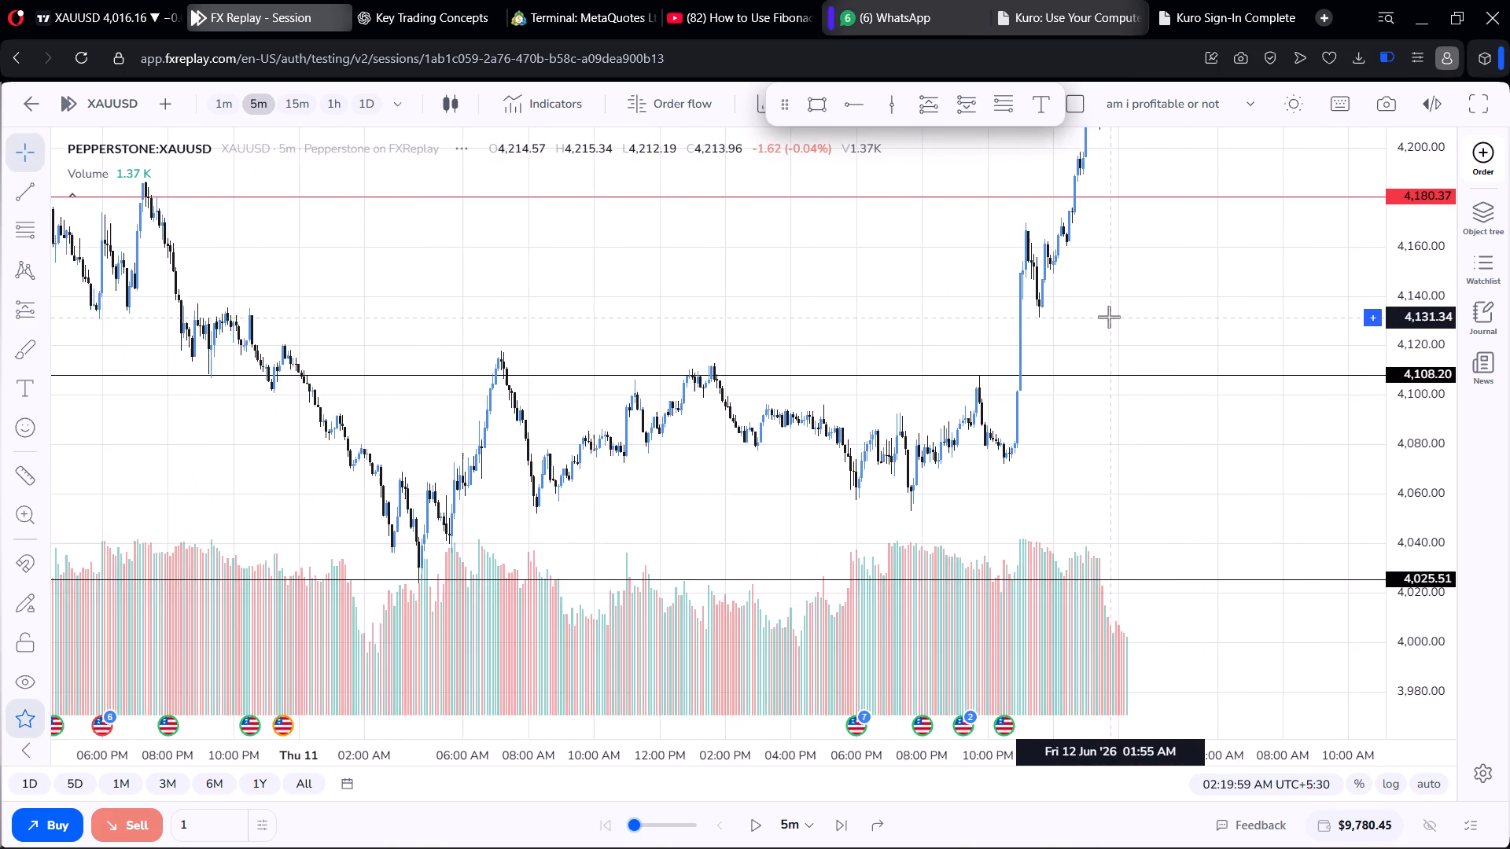
pyautogui.scroll(-1, 1109, 316)
pyautogui.scroll(3, 1109, 314)
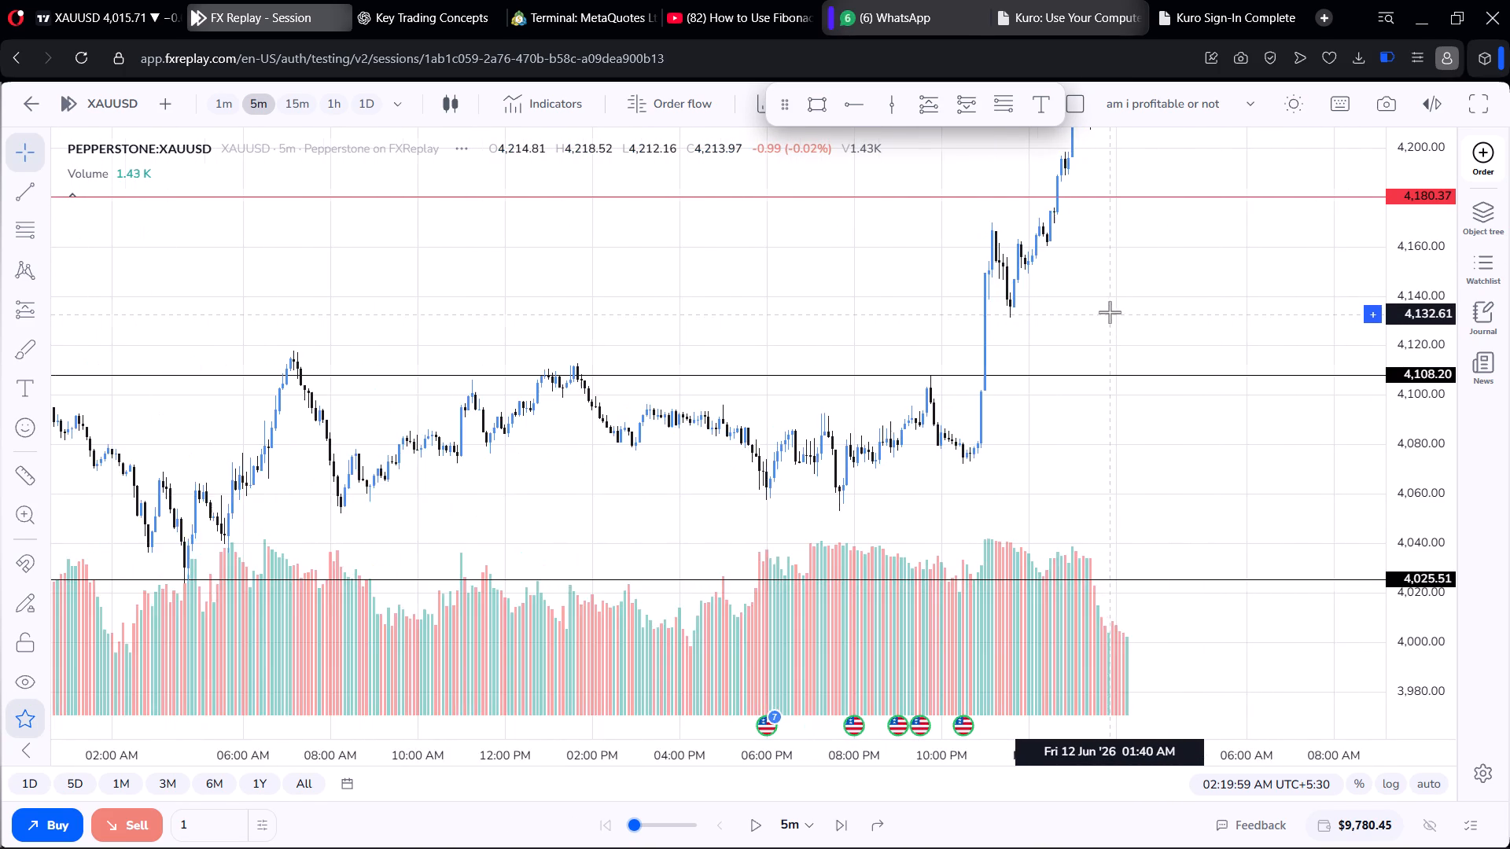
pyautogui.scroll(2, 1110, 312)
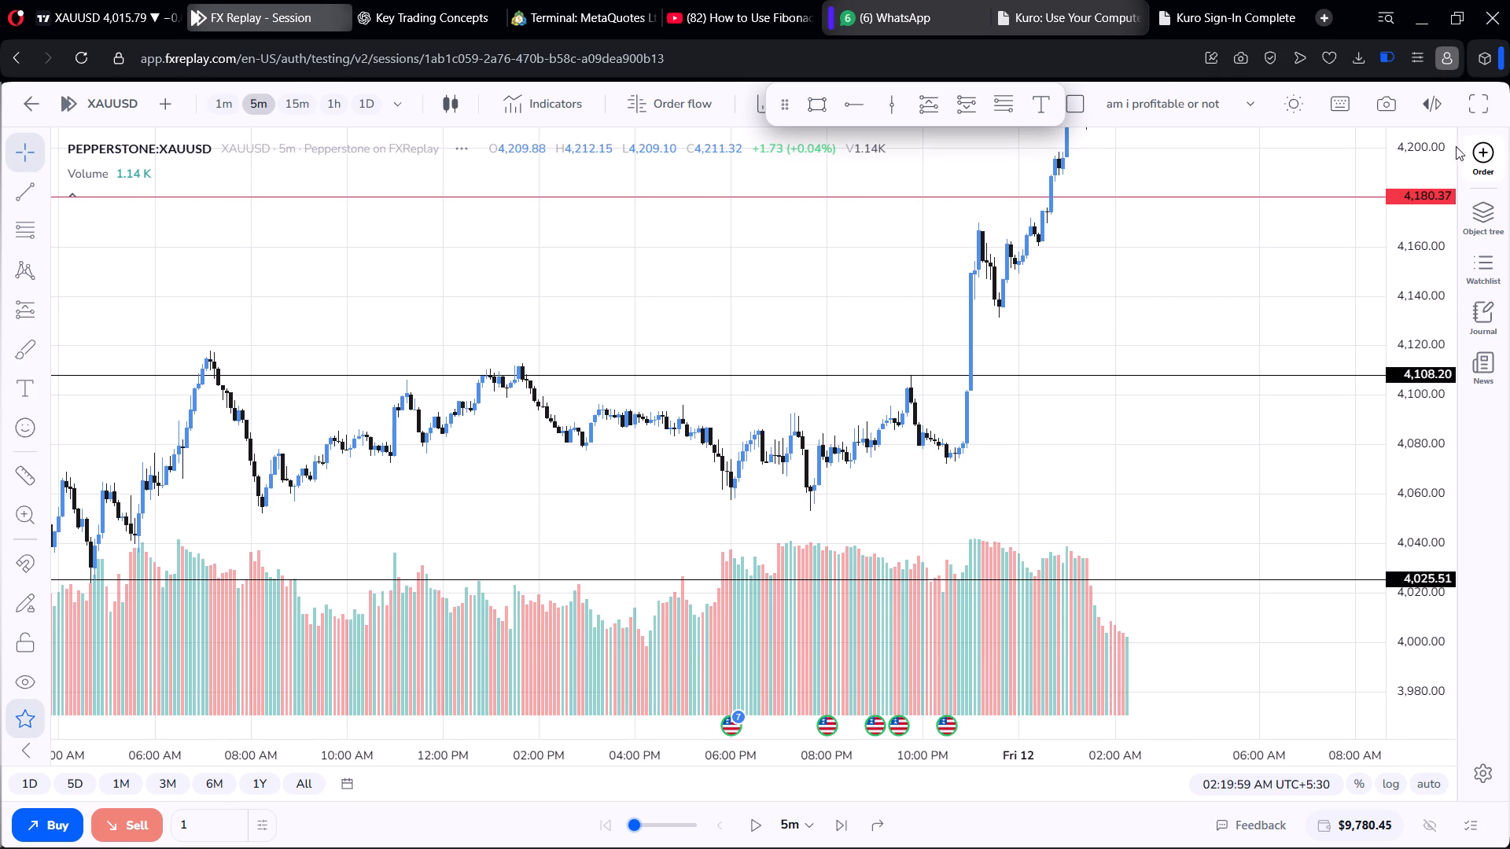
# Compare the decline since 10 June and the current rally with the levels from 3,929.61 to 4,260.06.
pyautogui.scroll(-12, 1421, 181)
pyautogui.scroll(6, 1412, 192)
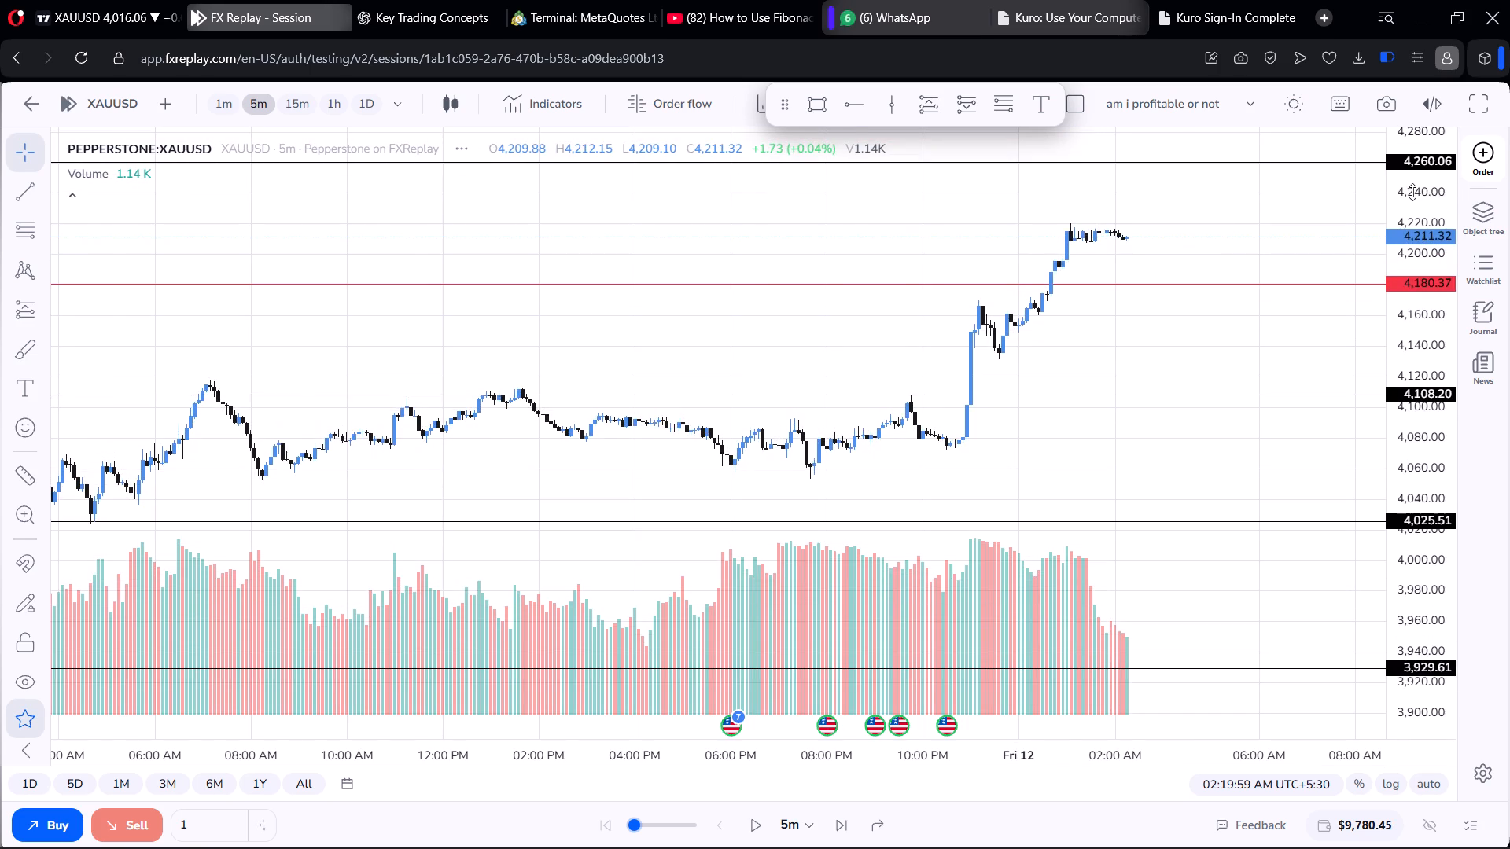
pyautogui.scroll(-6, 1270, 193)
pyautogui.scroll(6, 1176, 192)
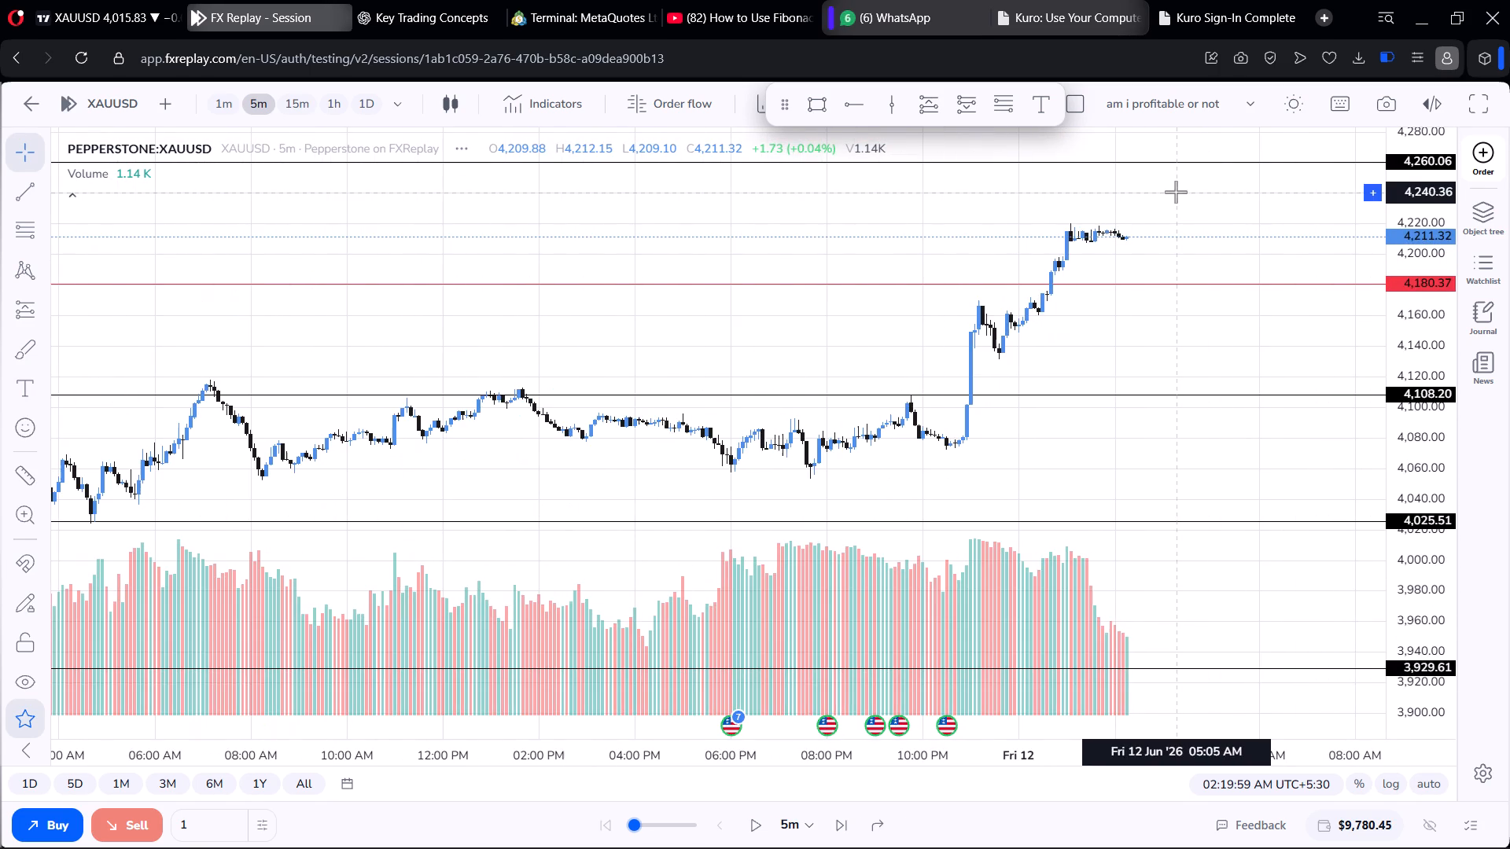
pyautogui.scroll(-1, 1176, 192)
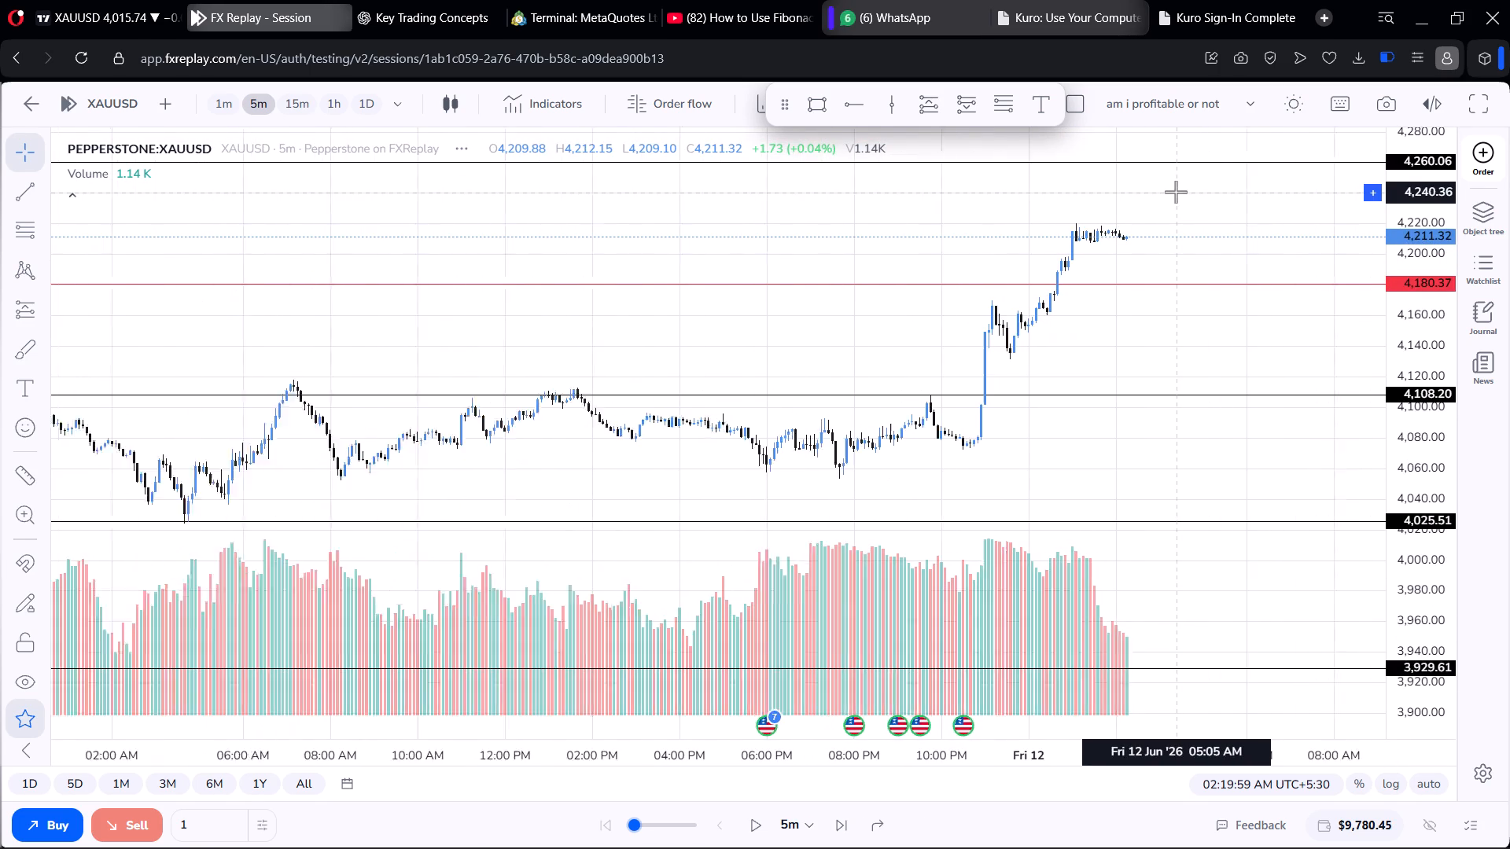
pyautogui.scroll(-1, 1176, 192)
pyautogui.scroll(1, 1176, 192)
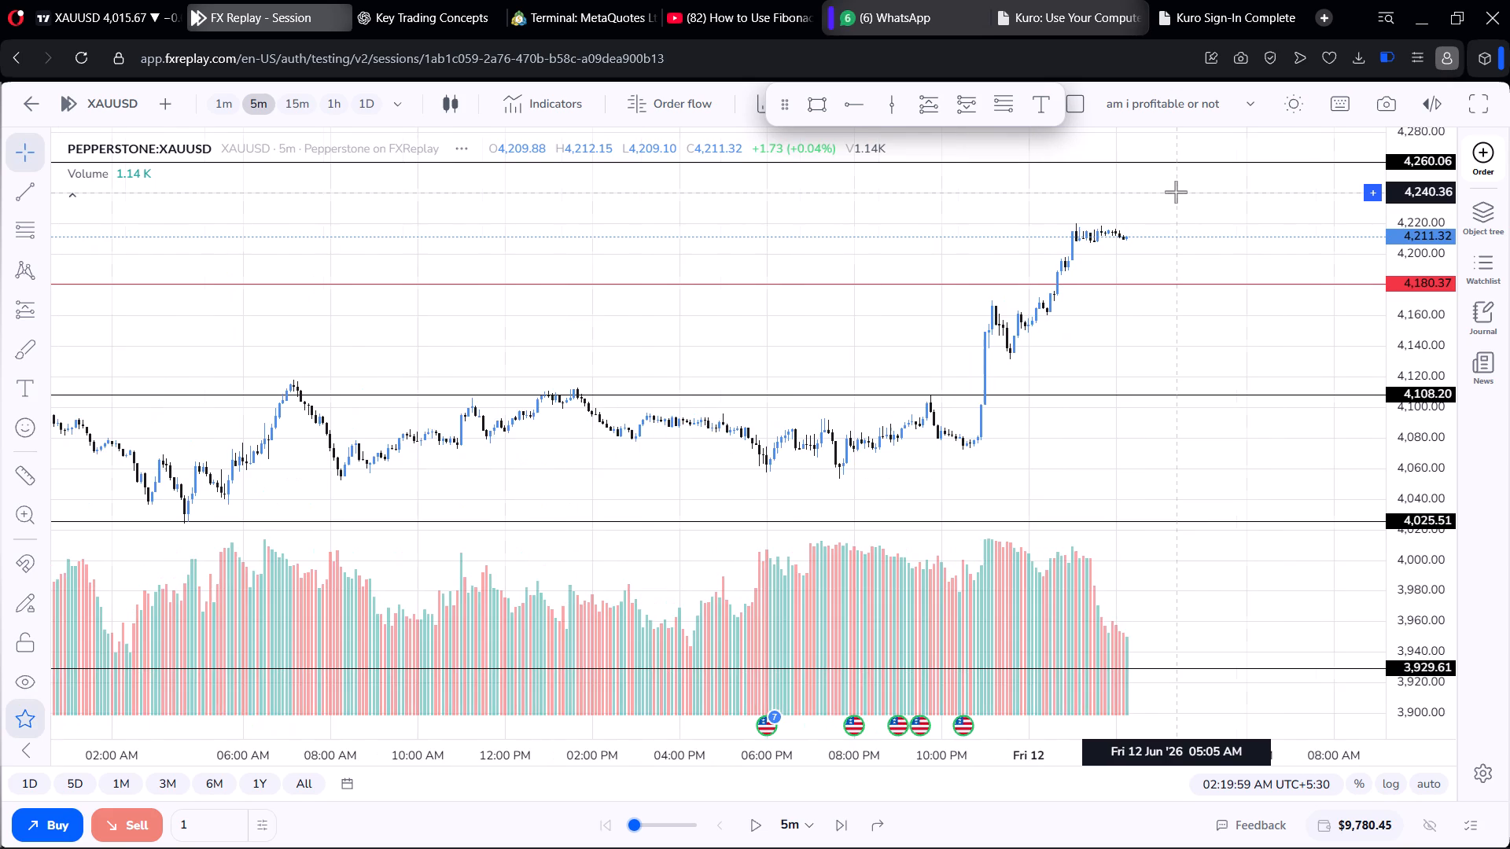
pyautogui.scroll(-5, 1176, 192)
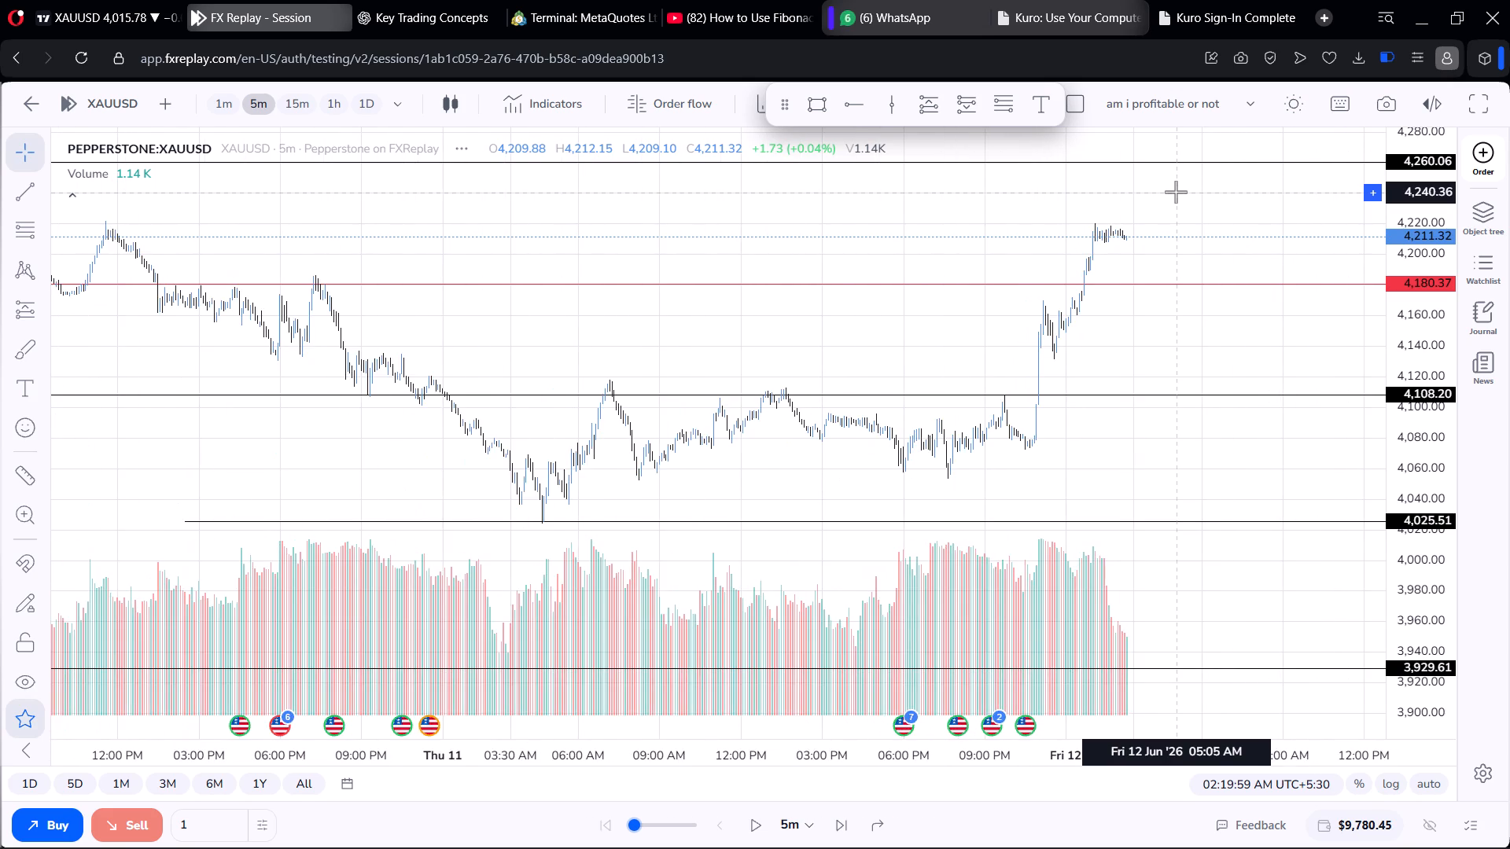
pyautogui.scroll(-2, 1176, 192)
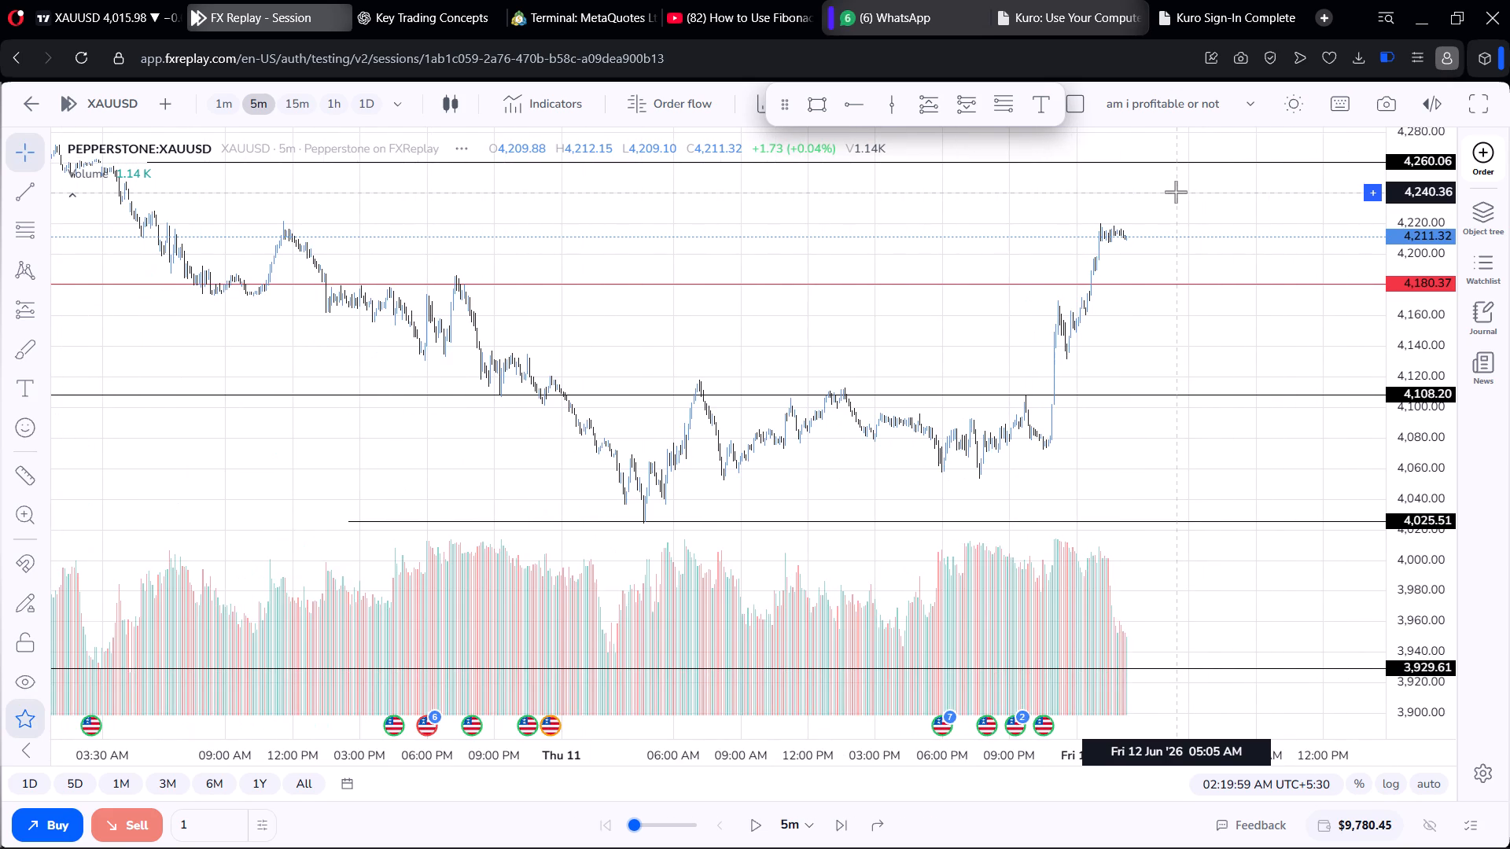
pyautogui.scroll(-3, 1176, 192)
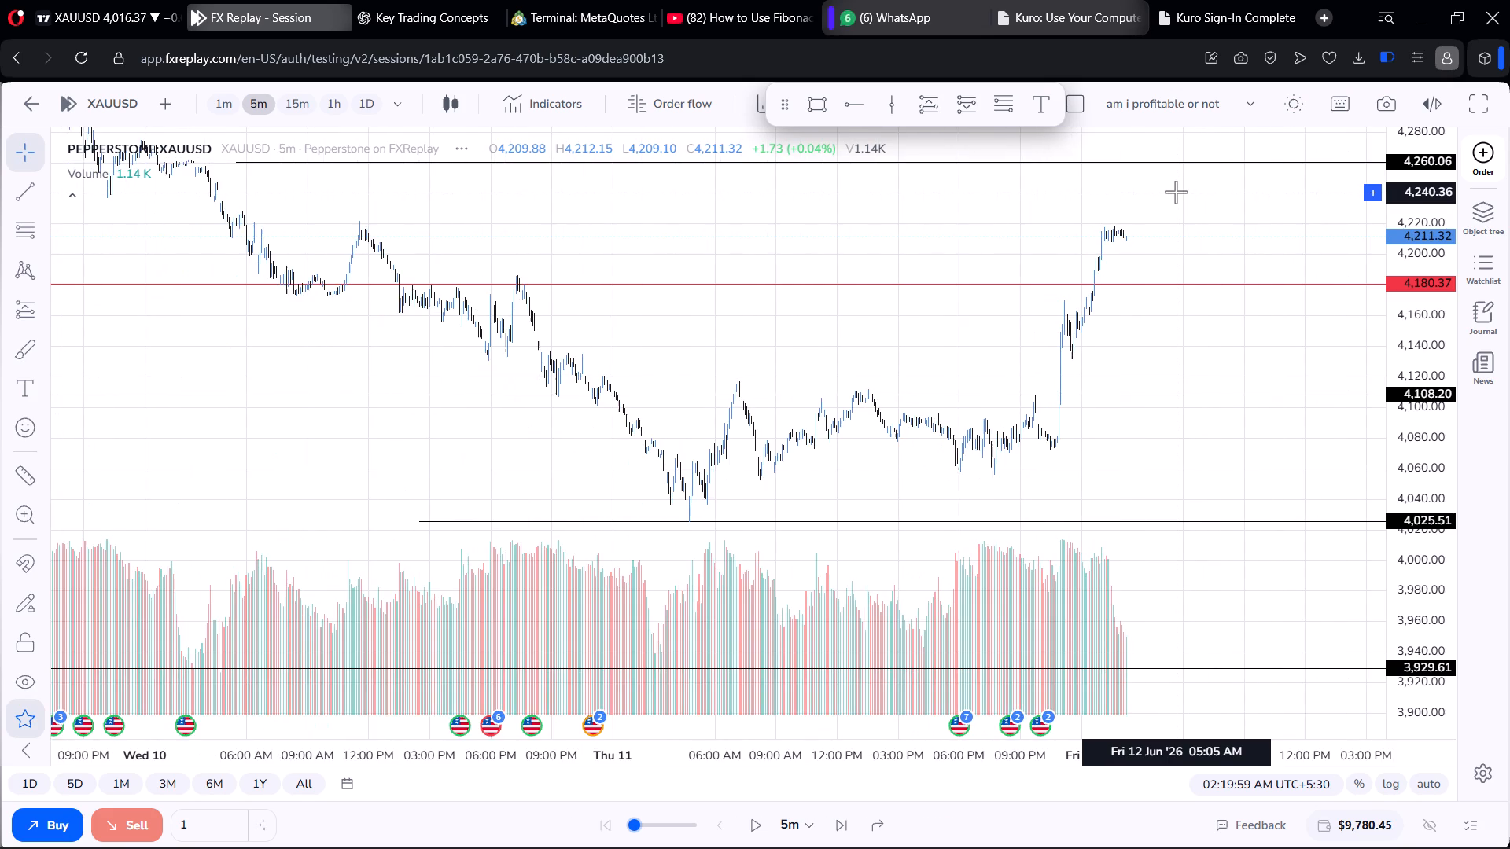
pyautogui.scroll(-6, 1179, 189)
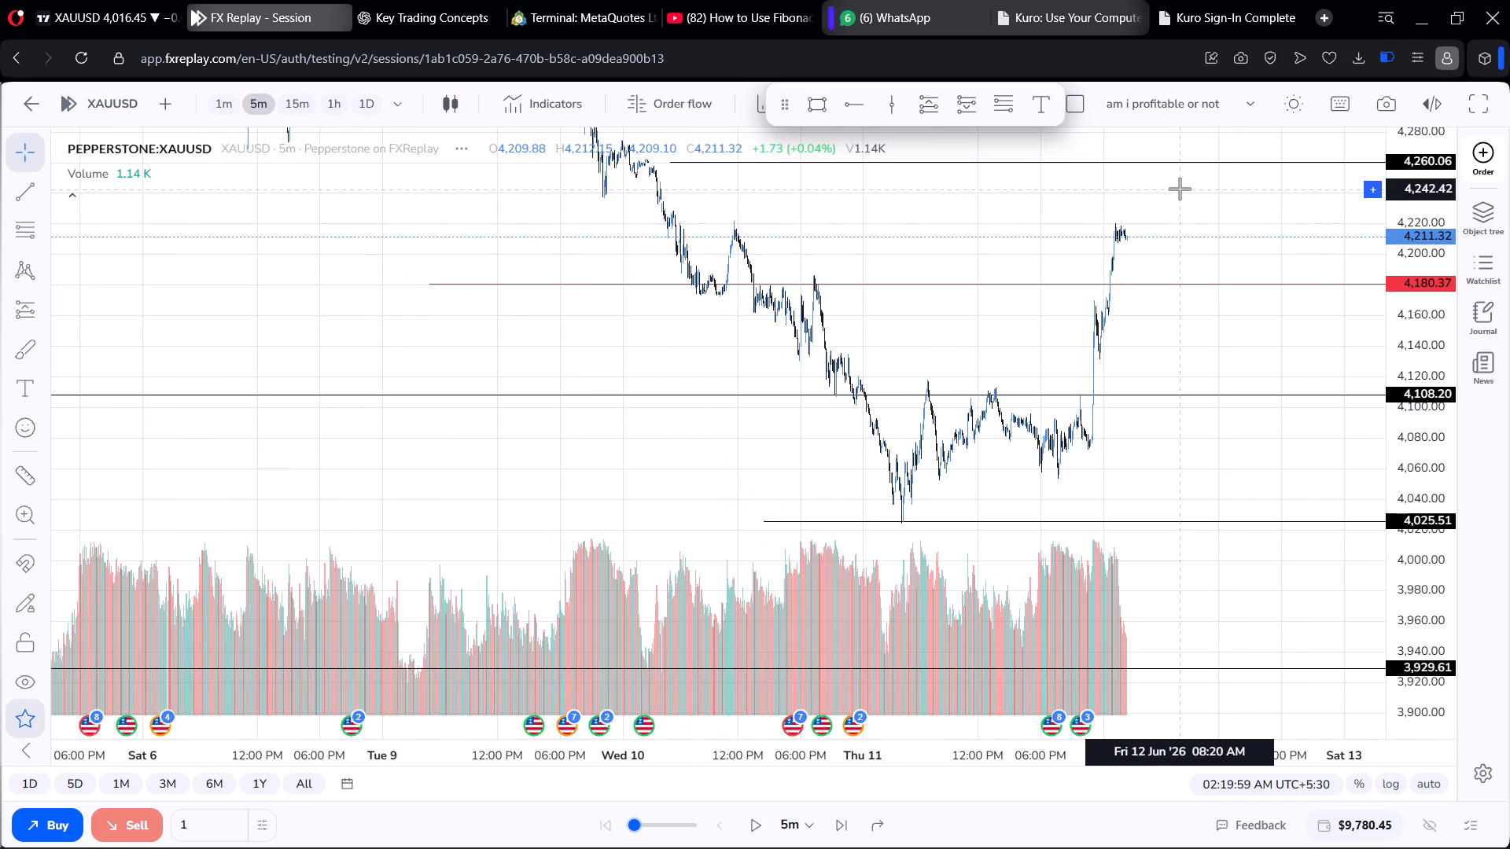
pyautogui.scroll(9, 1180, 189)
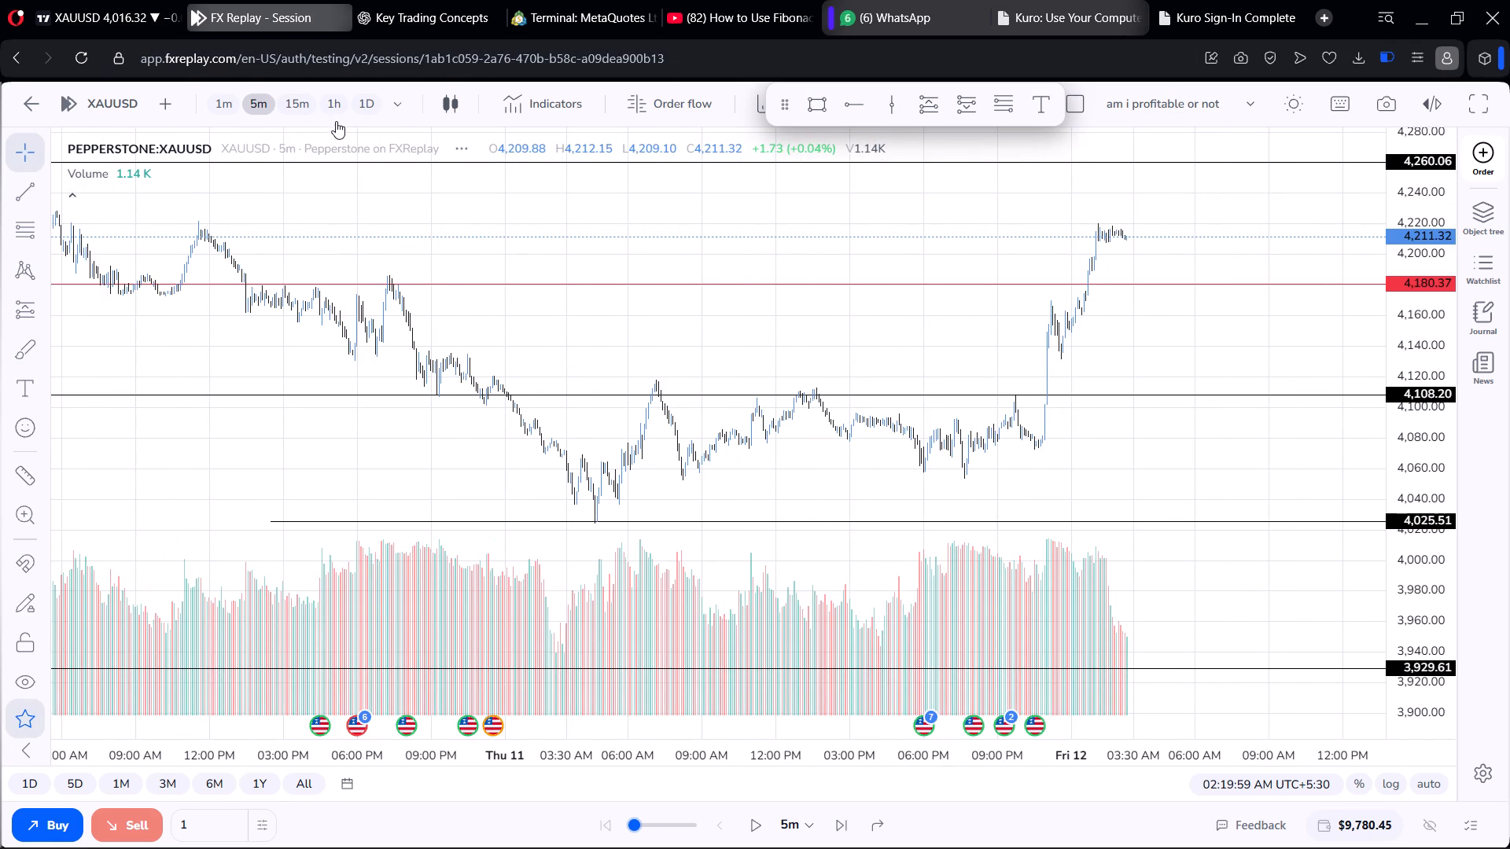
# Switch to the 1-hour timeframe and examine the May and June decline against the levels up to 4,389.70.
pyautogui.click(338, 102)
pyautogui.scroll(16, 820, 264)
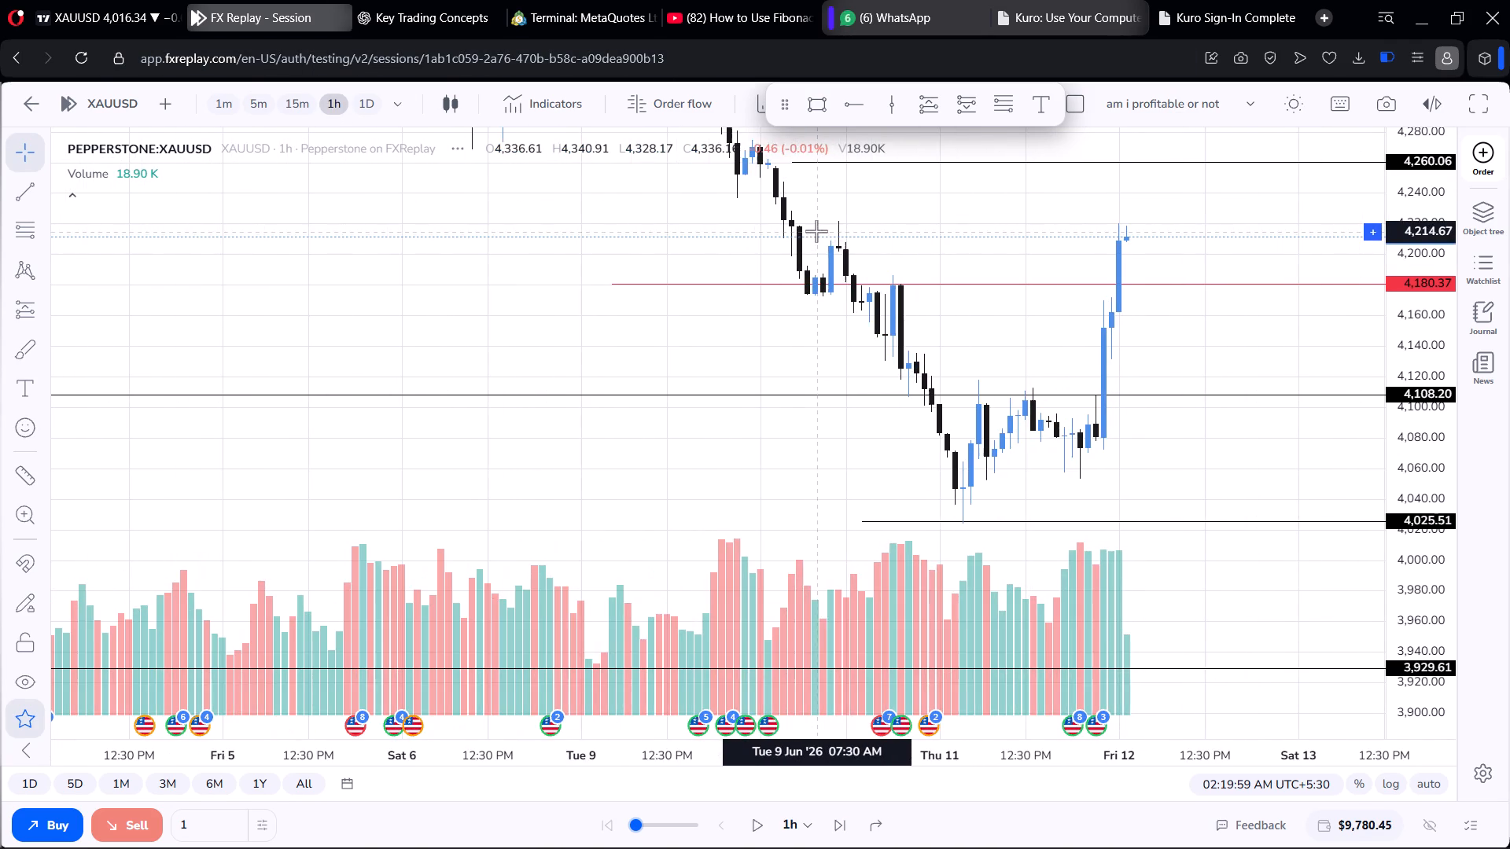
pyautogui.scroll(4, 1058, 259)
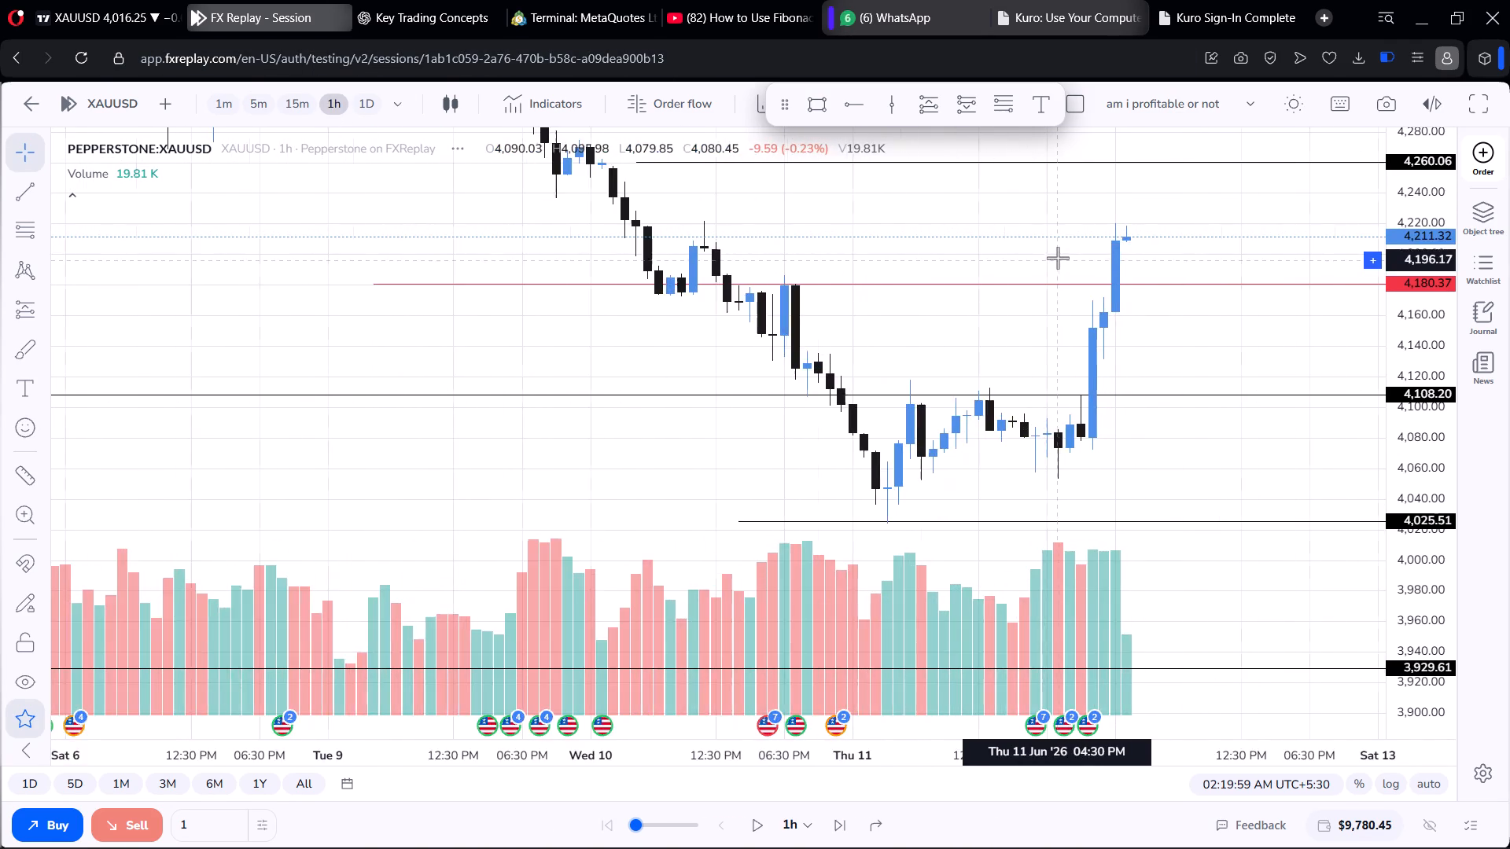
pyautogui.scroll(-5, 1058, 256)
pyautogui.scroll(-7, 1408, 202)
pyautogui.scroll(-7, 961, 280)
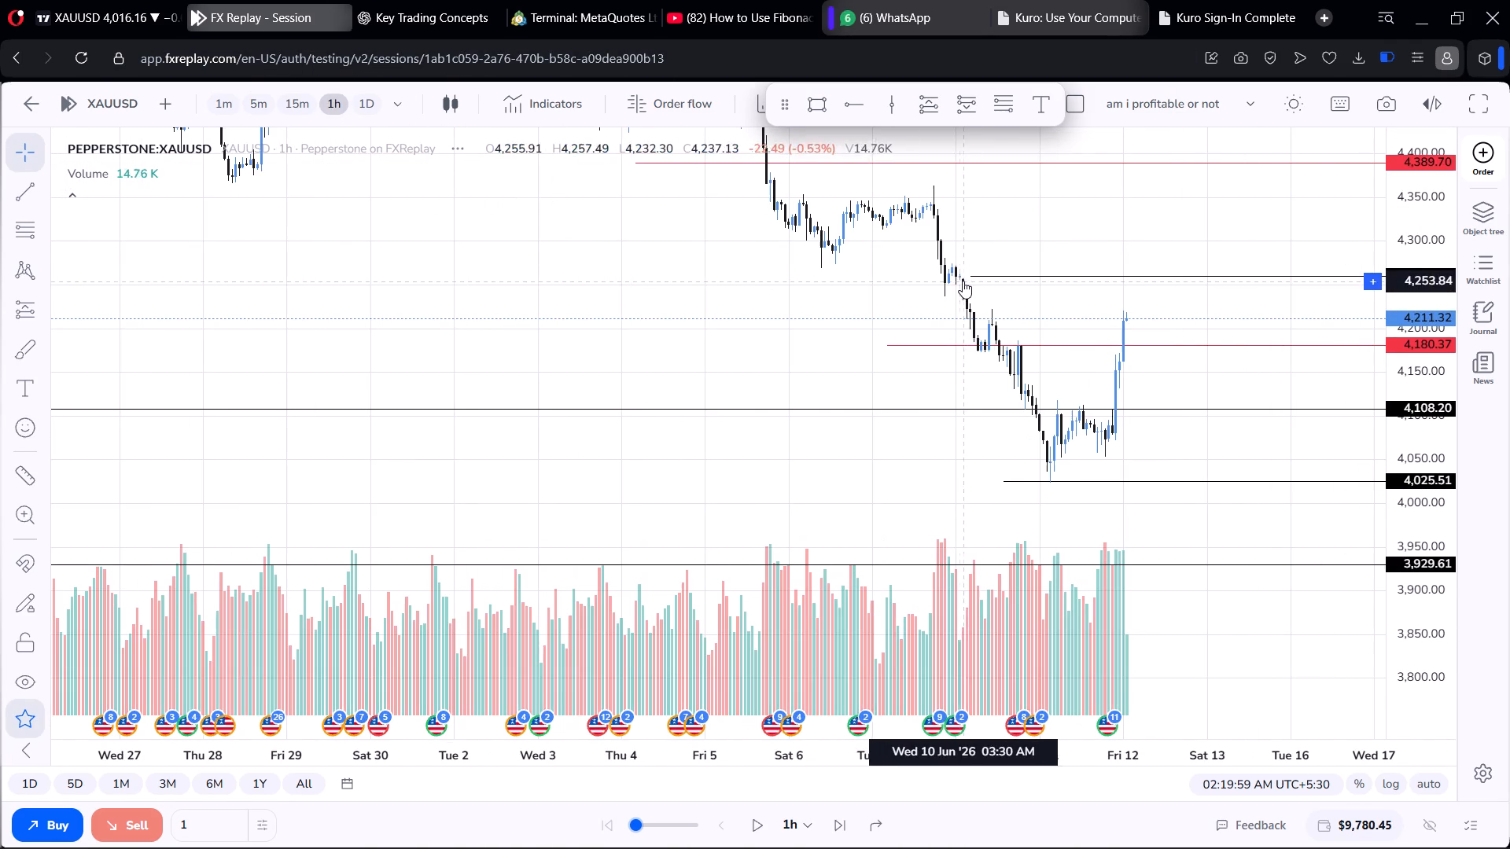
pyautogui.moveTo(691, 281); pyautogui.dragTo(710, 443)
pyautogui.scroll(-7, 710, 430)
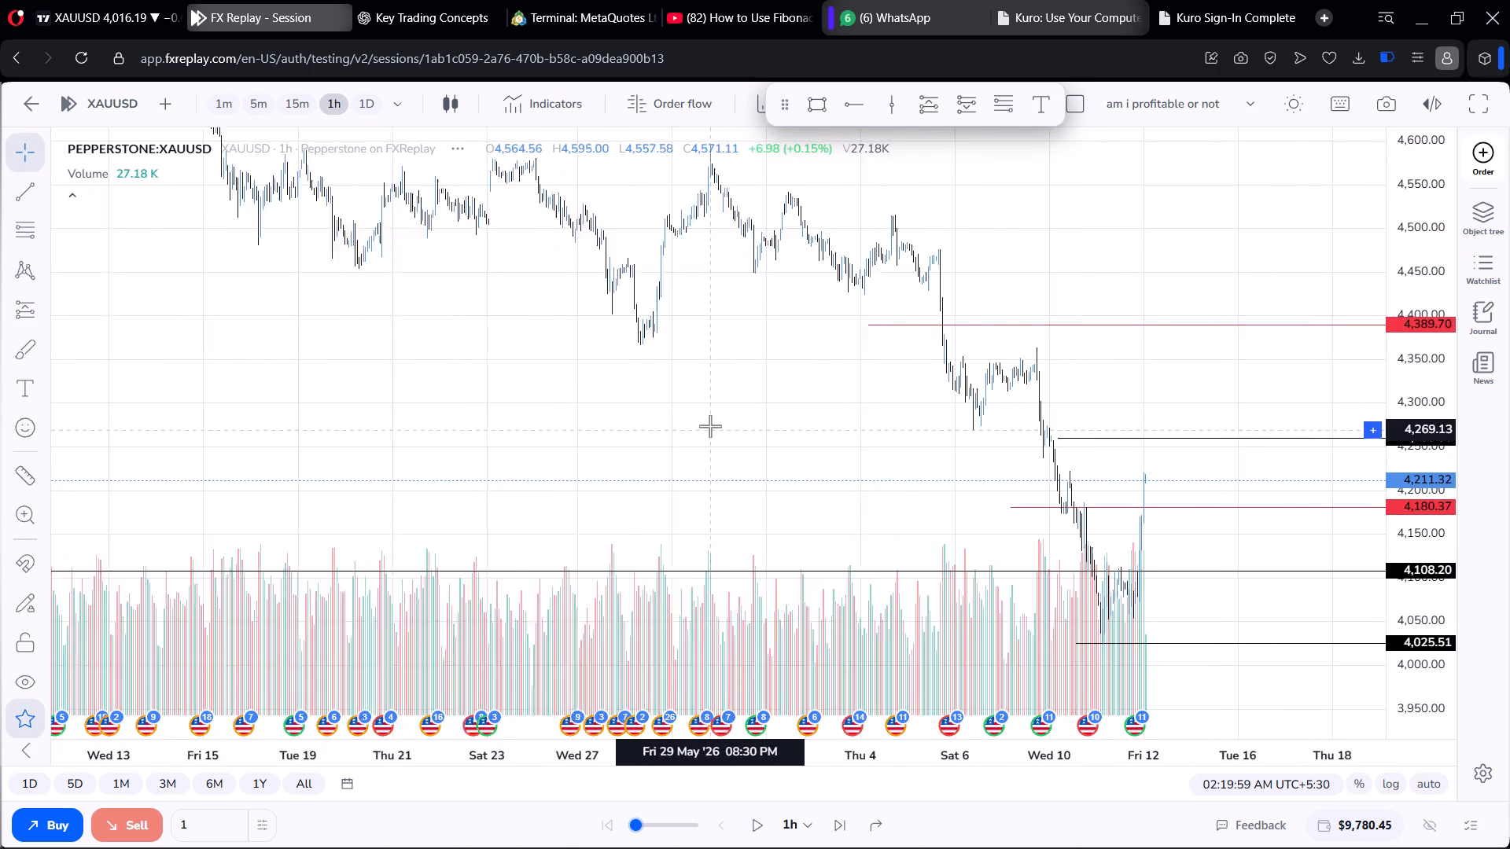
# Switch the chart to the daily timeframe and frame the June candles between the 3,929.61 and 4,389.70 levels.
pyautogui.click(362, 102)
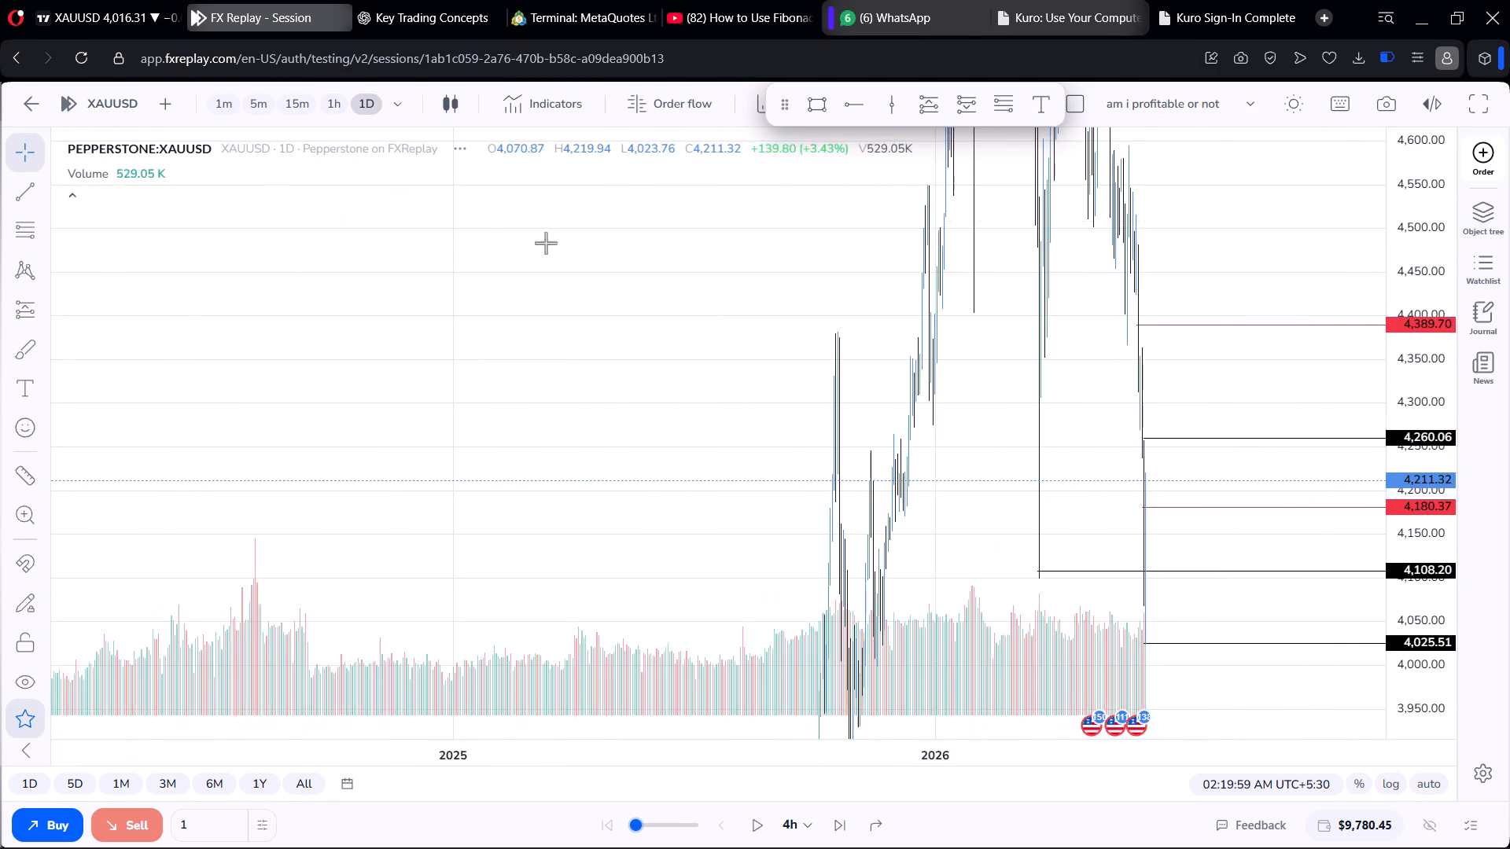
pyautogui.scroll(17, 853, 345)
pyautogui.moveTo(1080, 313); pyautogui.dragTo(884, 272)
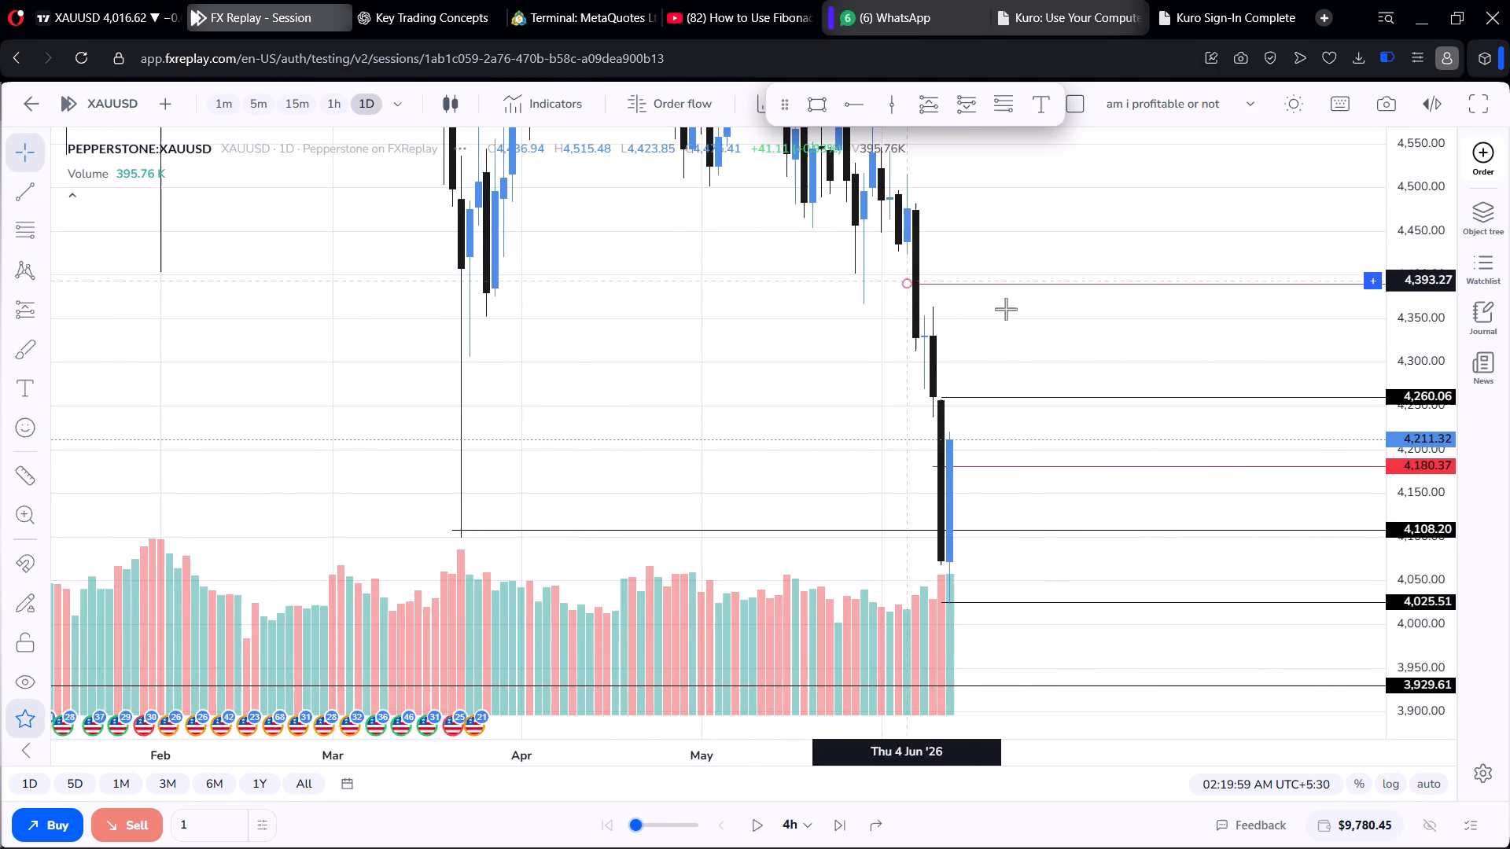
pyautogui.scroll(5, 1033, 308)
# Move the horizontal ray at 4,260.06 up to about 4,300.
pyautogui.moveTo(1065, 391); pyautogui.dragTo(1124, 357)
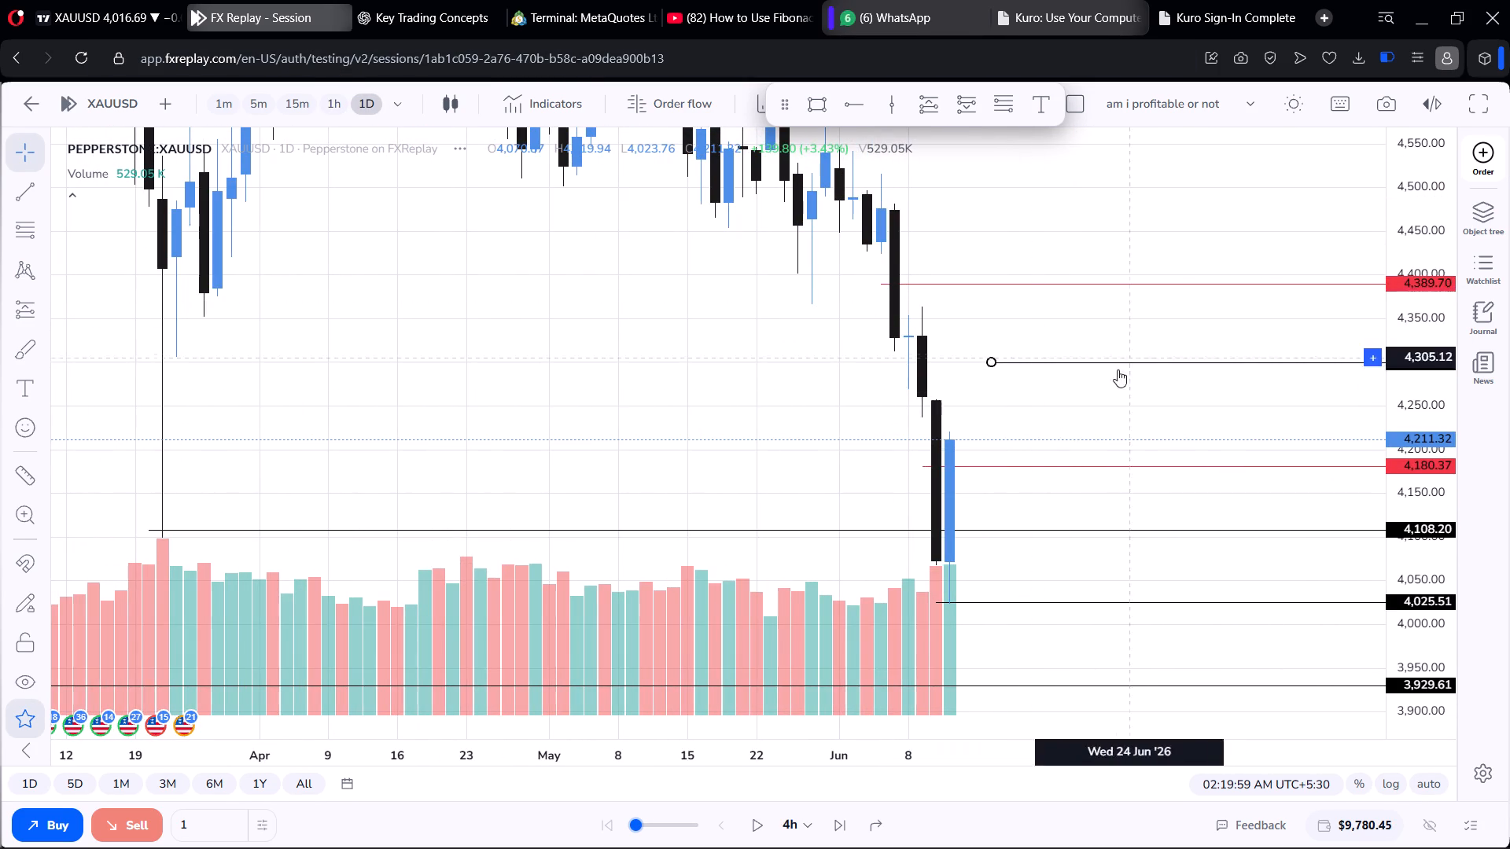
# Move the horizontal ray at 4,299.64 down to the 11 June daily candle's high, at about 4,220.48.
pyautogui.click(1106, 386)
pyautogui.moveTo(1027, 423); pyautogui.dragTo(900, 227)
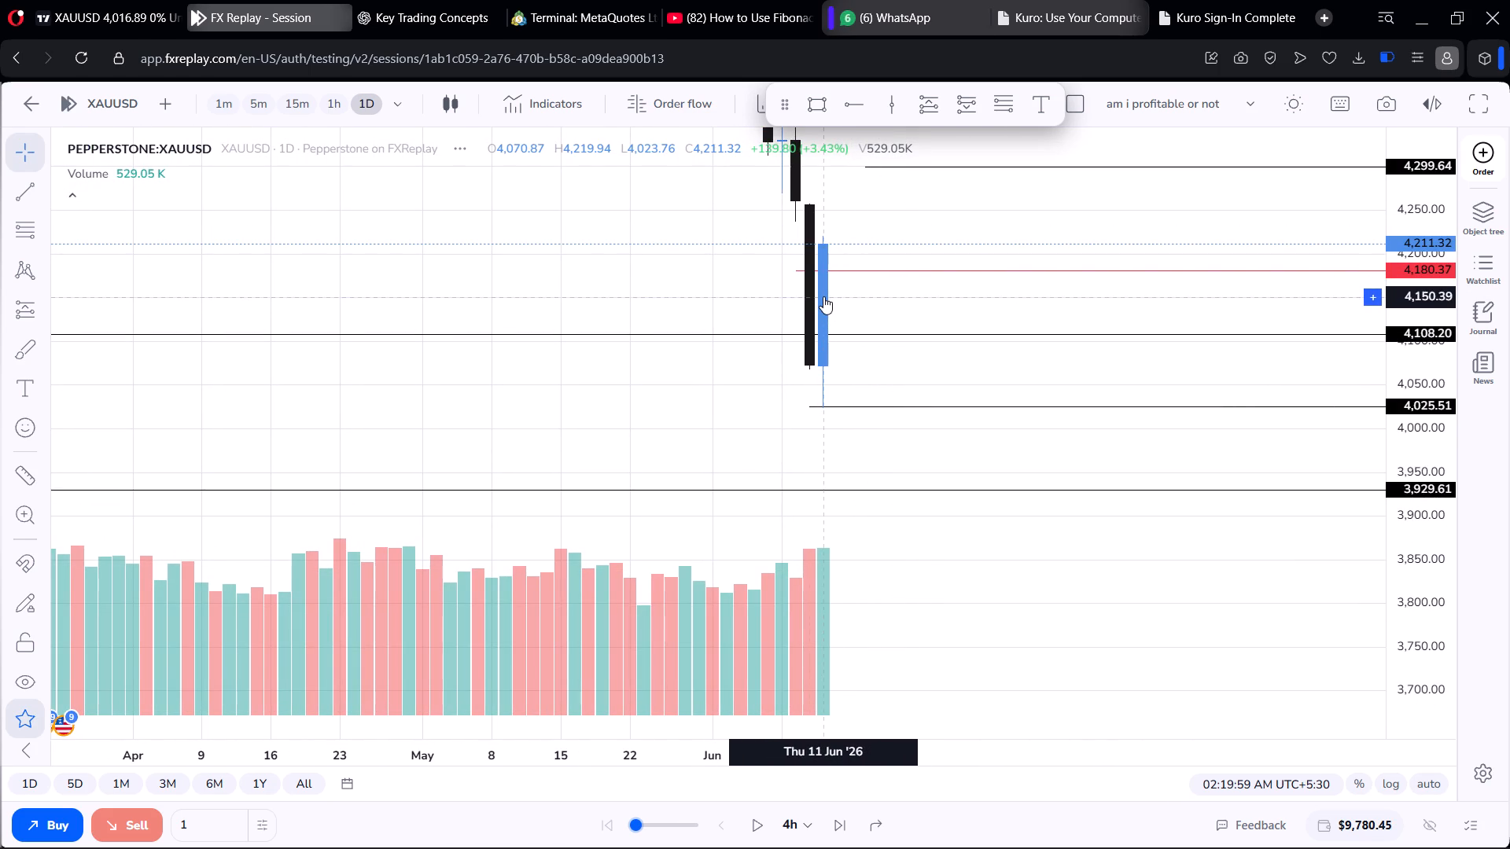
pyautogui.moveTo(932, 167); pyautogui.dragTo(892, 237)
pyautogui.click(888, 223)
# Move the horizontal ray at 4,025.51 to start at the 11 June candle's low, at about 4,023.72.
pyautogui.click(871, 403)
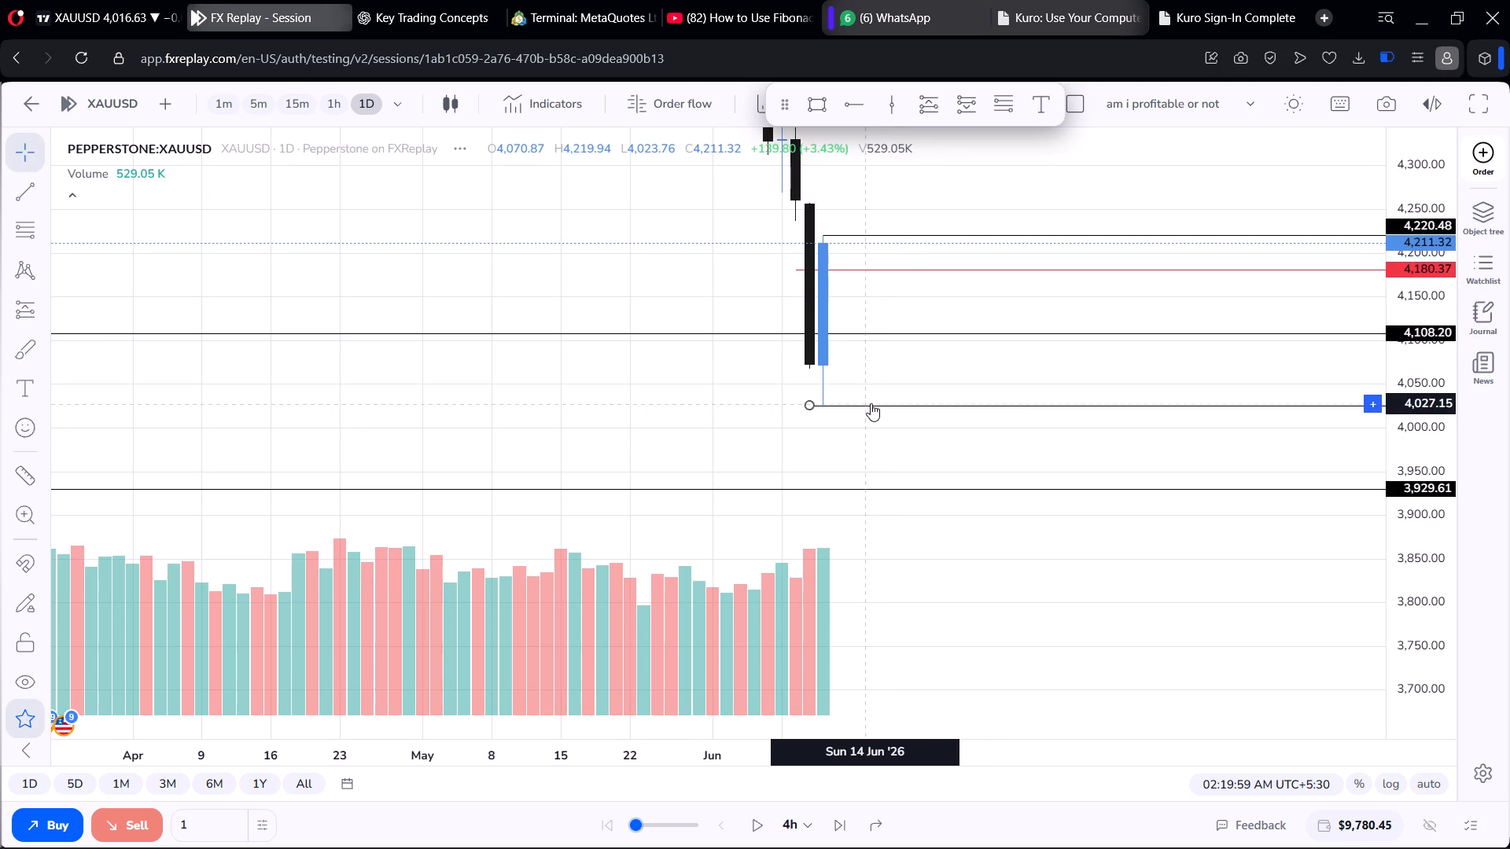
pyautogui.click(882, 442)
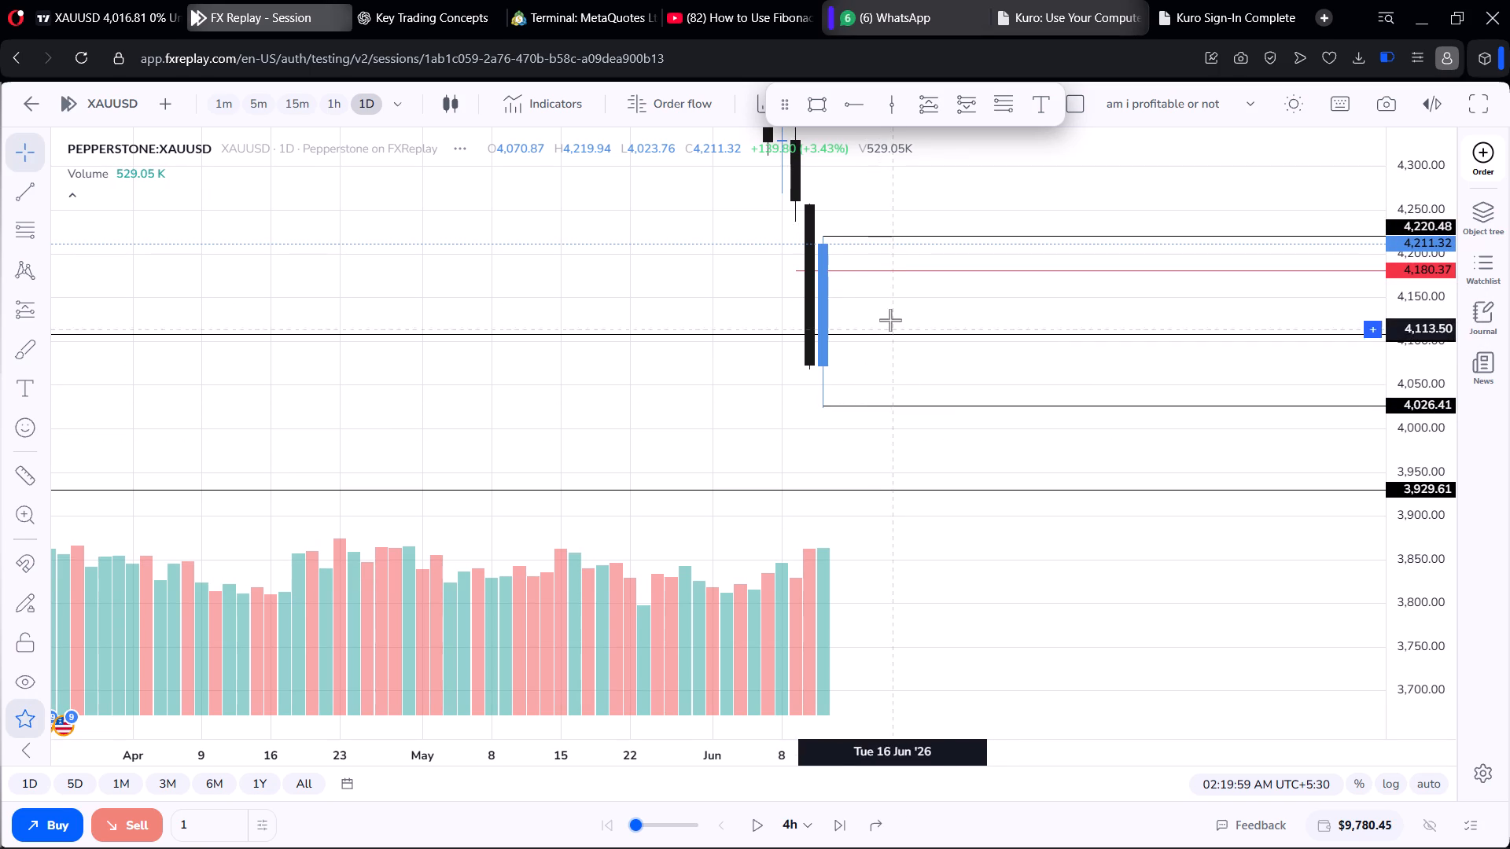
pyautogui.click(875, 409)
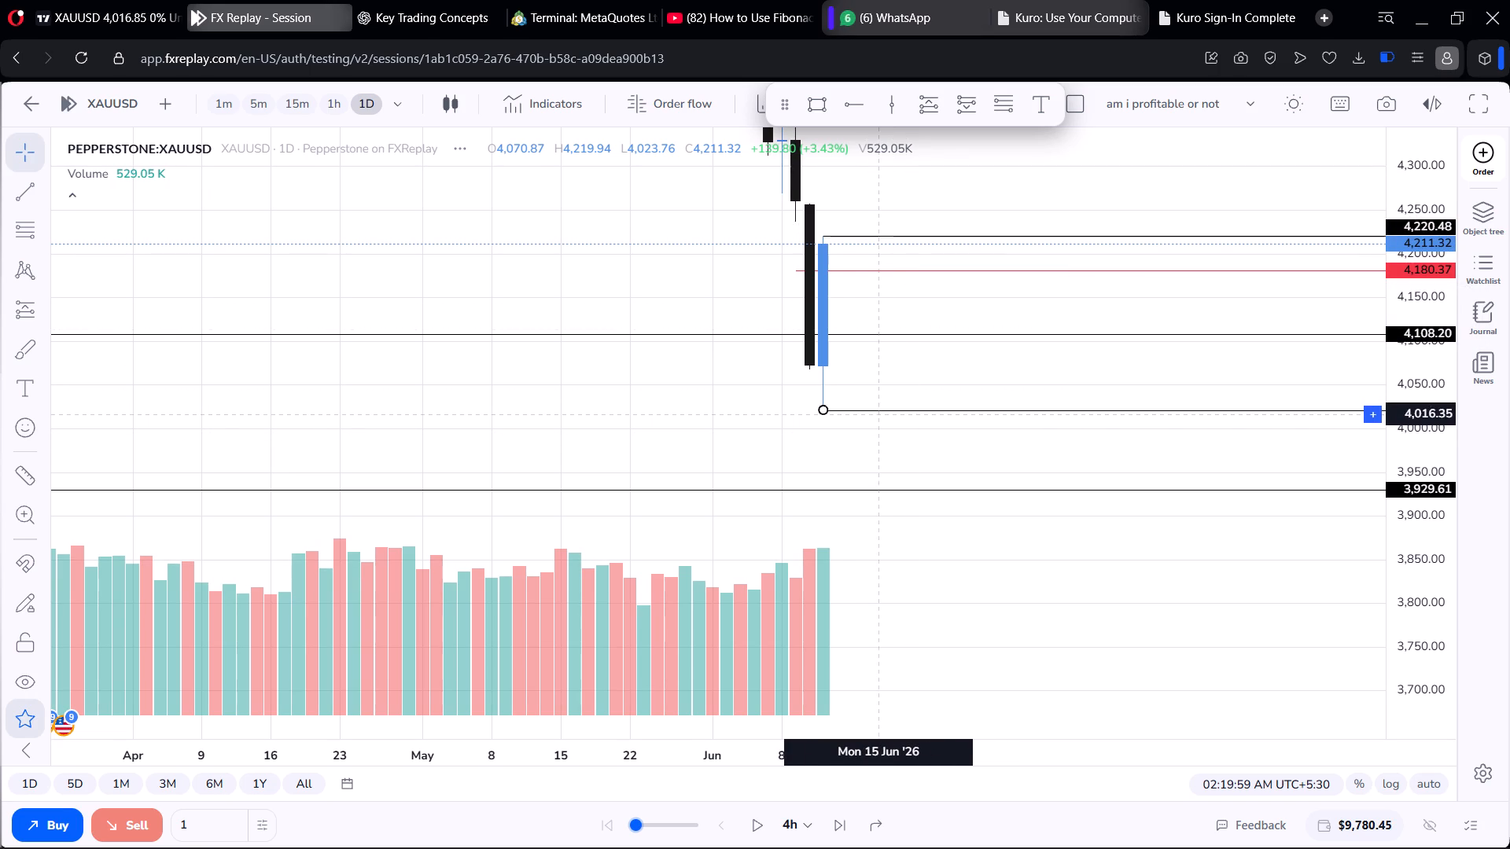
pyautogui.click(882, 432)
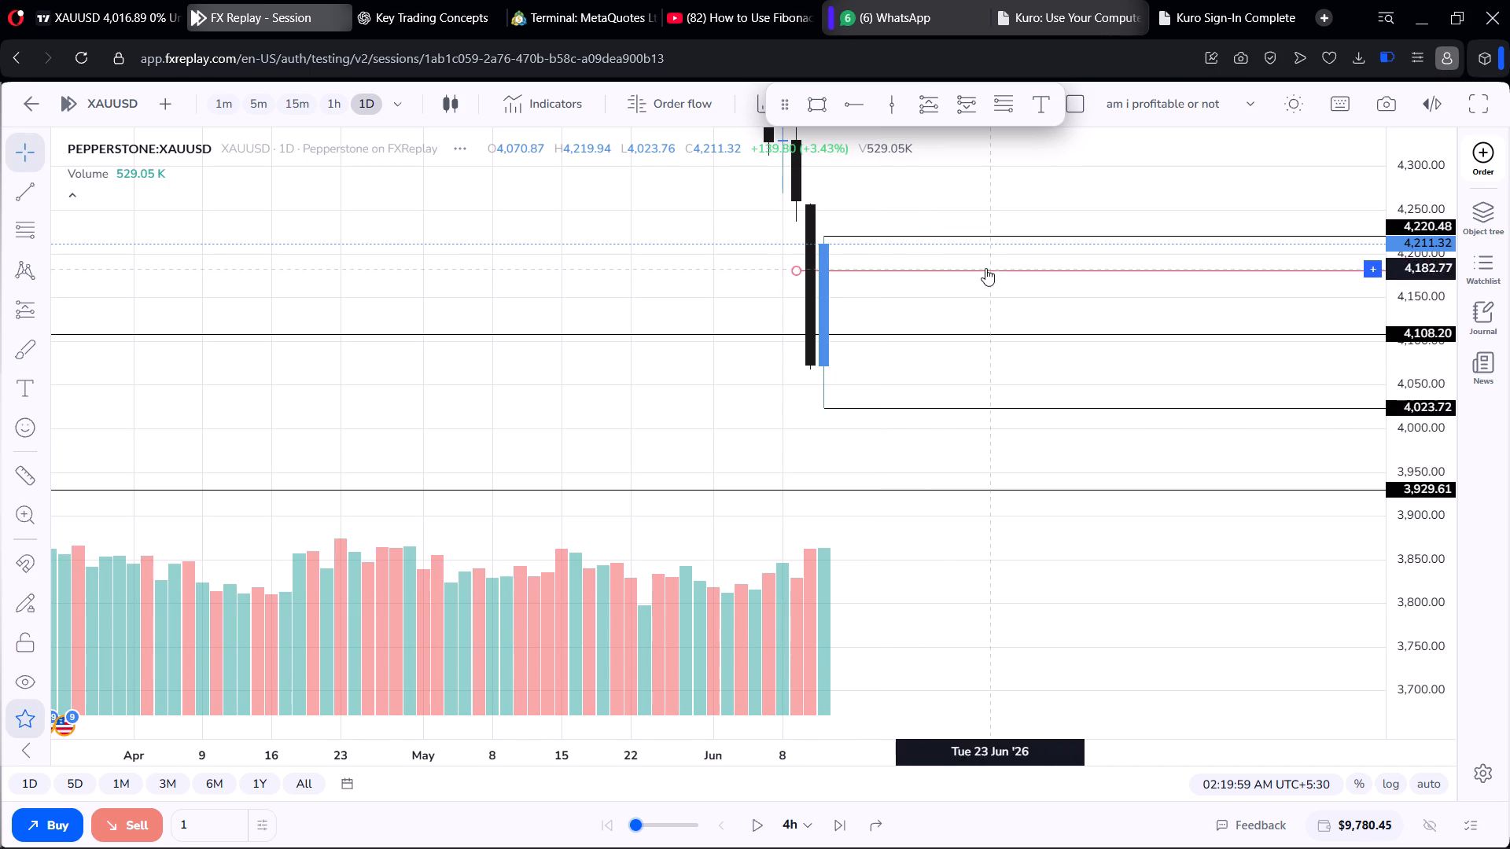
# Delete the horizontal rays at 4,180.37, 4,108.20 and 4,389.70.
pyautogui.scroll(5, 974, 287)
pyautogui.click(972, 272)
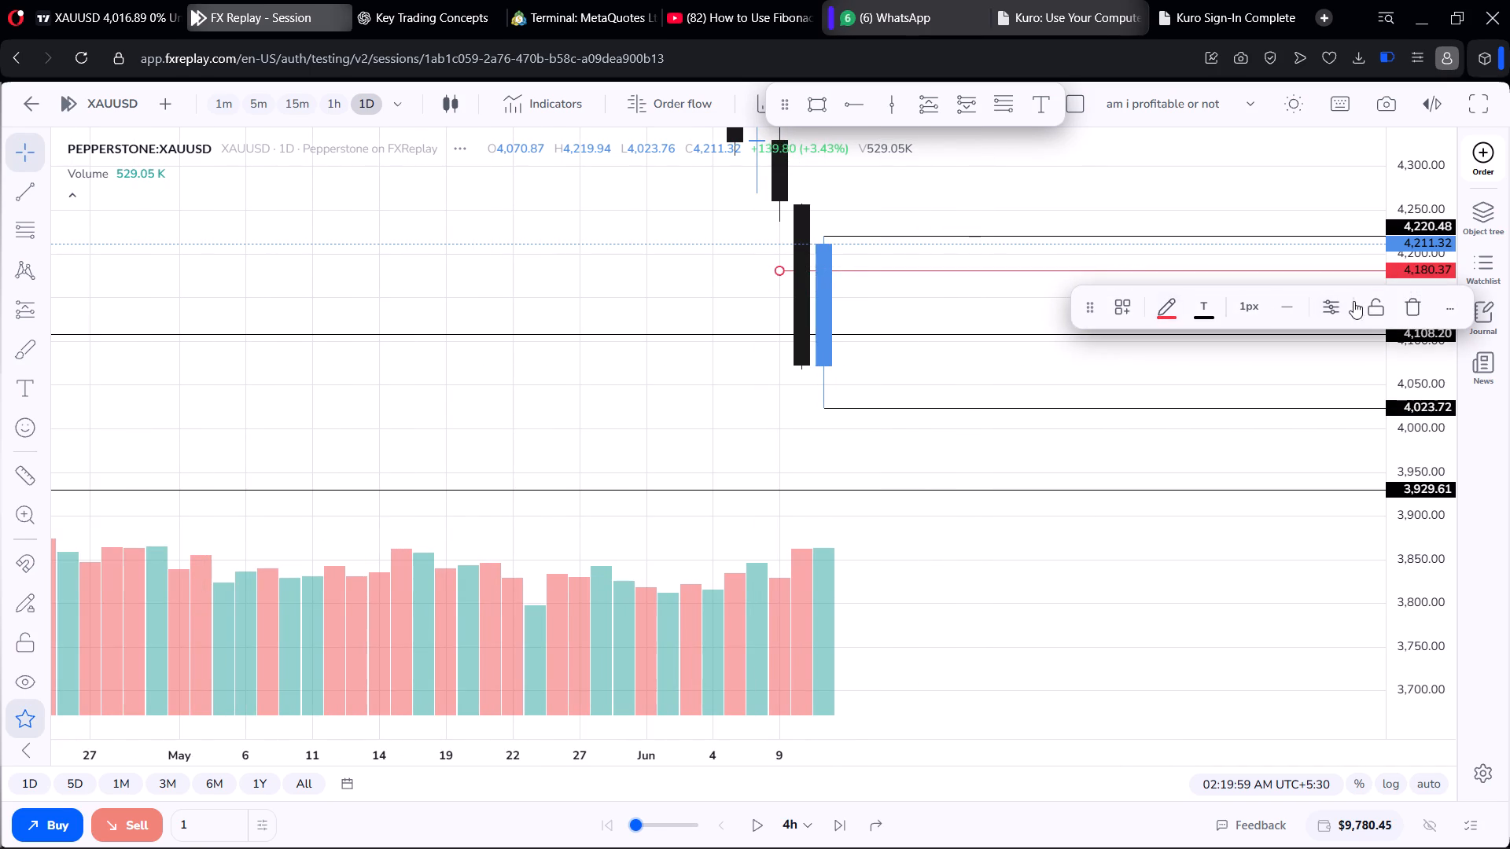
pyautogui.click(1407, 304)
pyautogui.click(1029, 330)
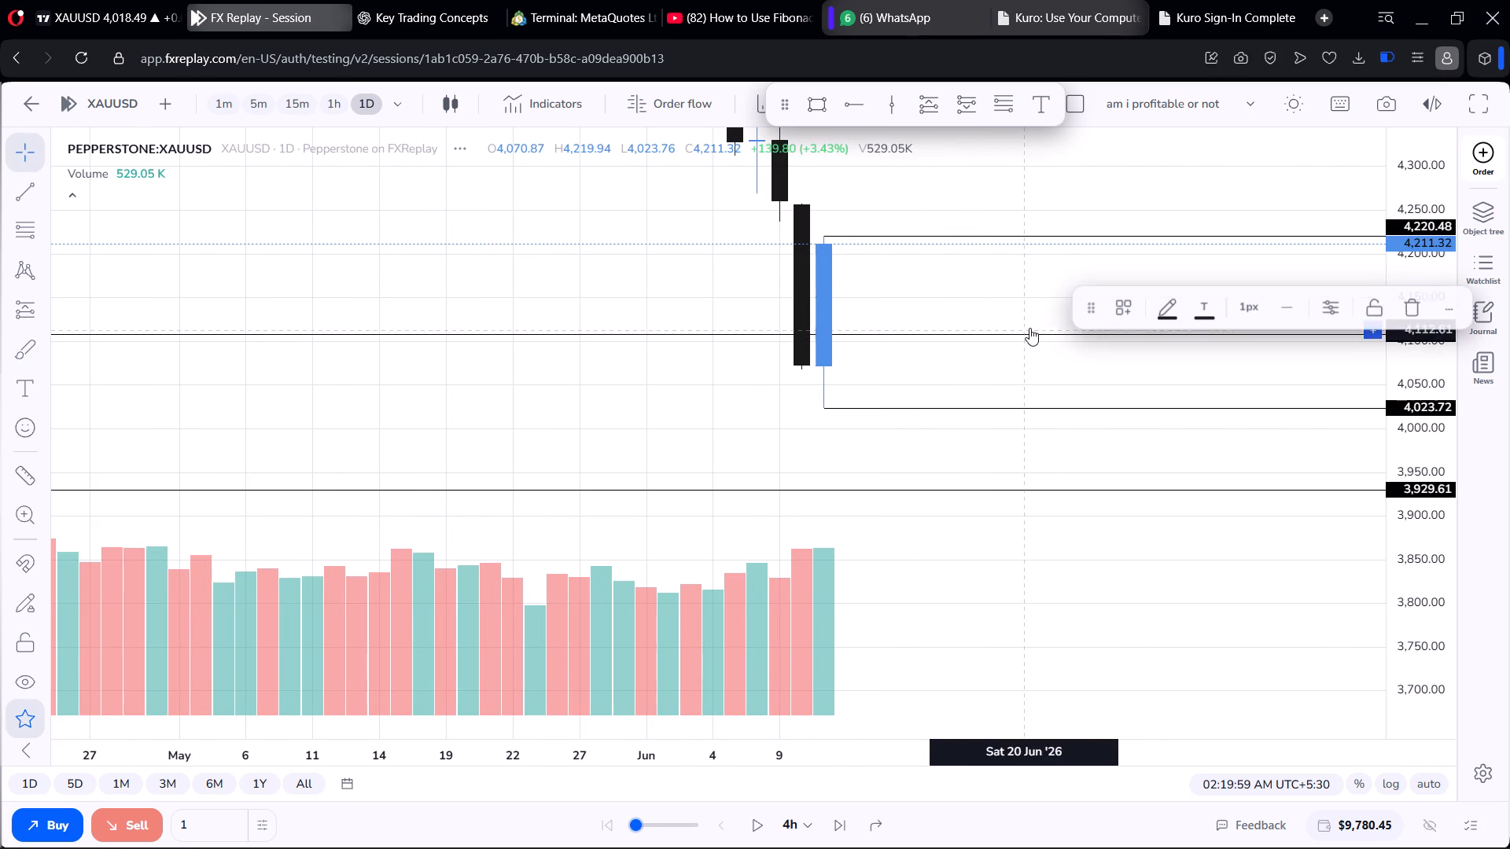
pyautogui.click(1409, 306)
pyautogui.scroll(-8, 1081, 309)
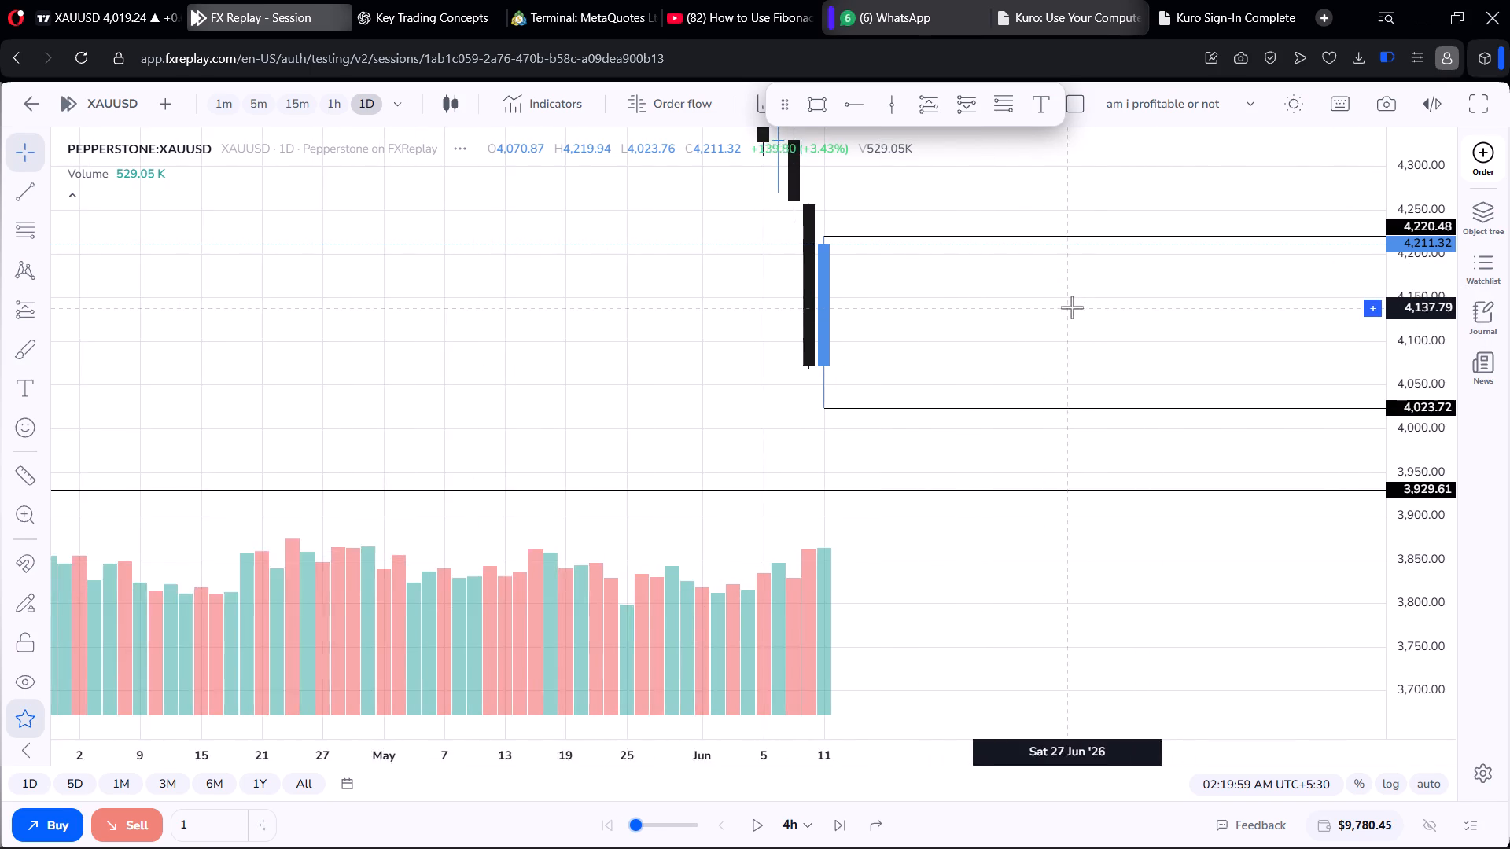
pyautogui.scroll(-10, 1072, 307)
pyautogui.moveTo(938, 161); pyautogui.dragTo(939, 496)
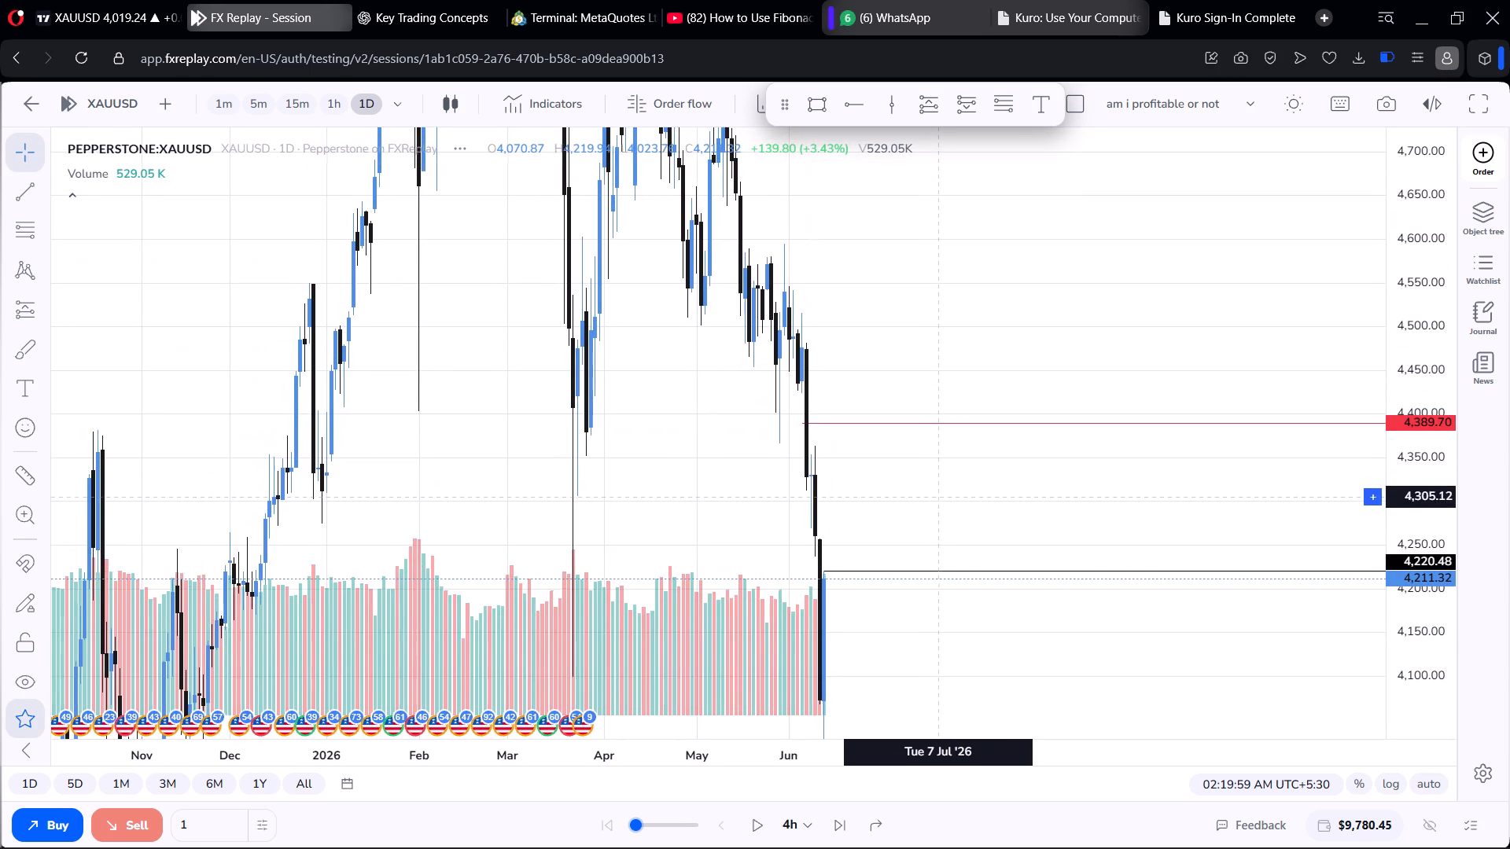
pyautogui.moveTo(939, 496); pyautogui.dragTo(941, 437)
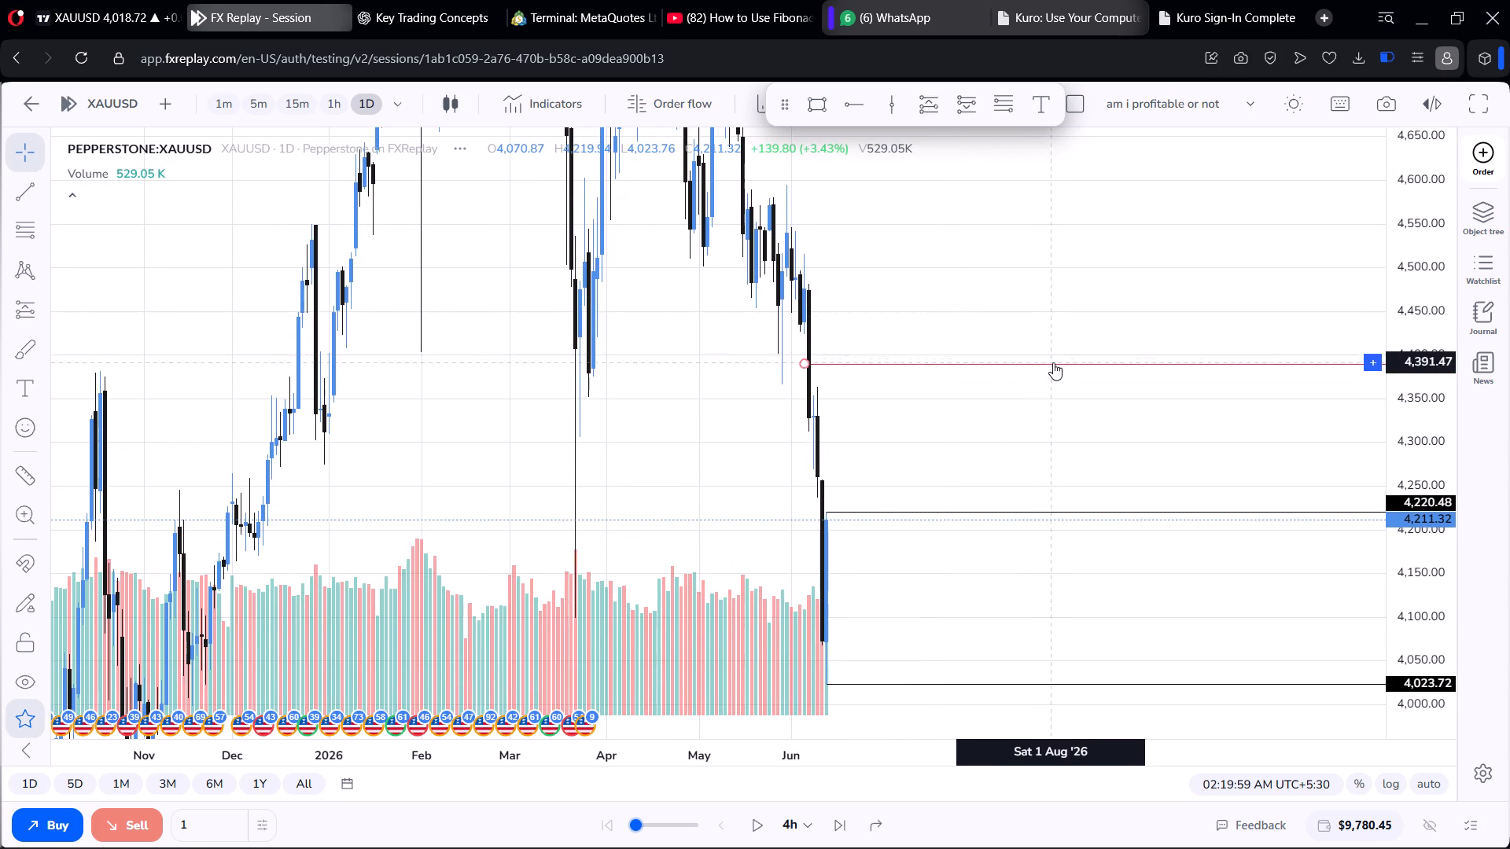
pyautogui.click(1054, 364)
pyautogui.click(1412, 311)
# Examine the daily decline into June against the remaining levels at 4,220.48, 4,023.72 and 3,929.61.
pyautogui.scroll(-2, 1116, 382)
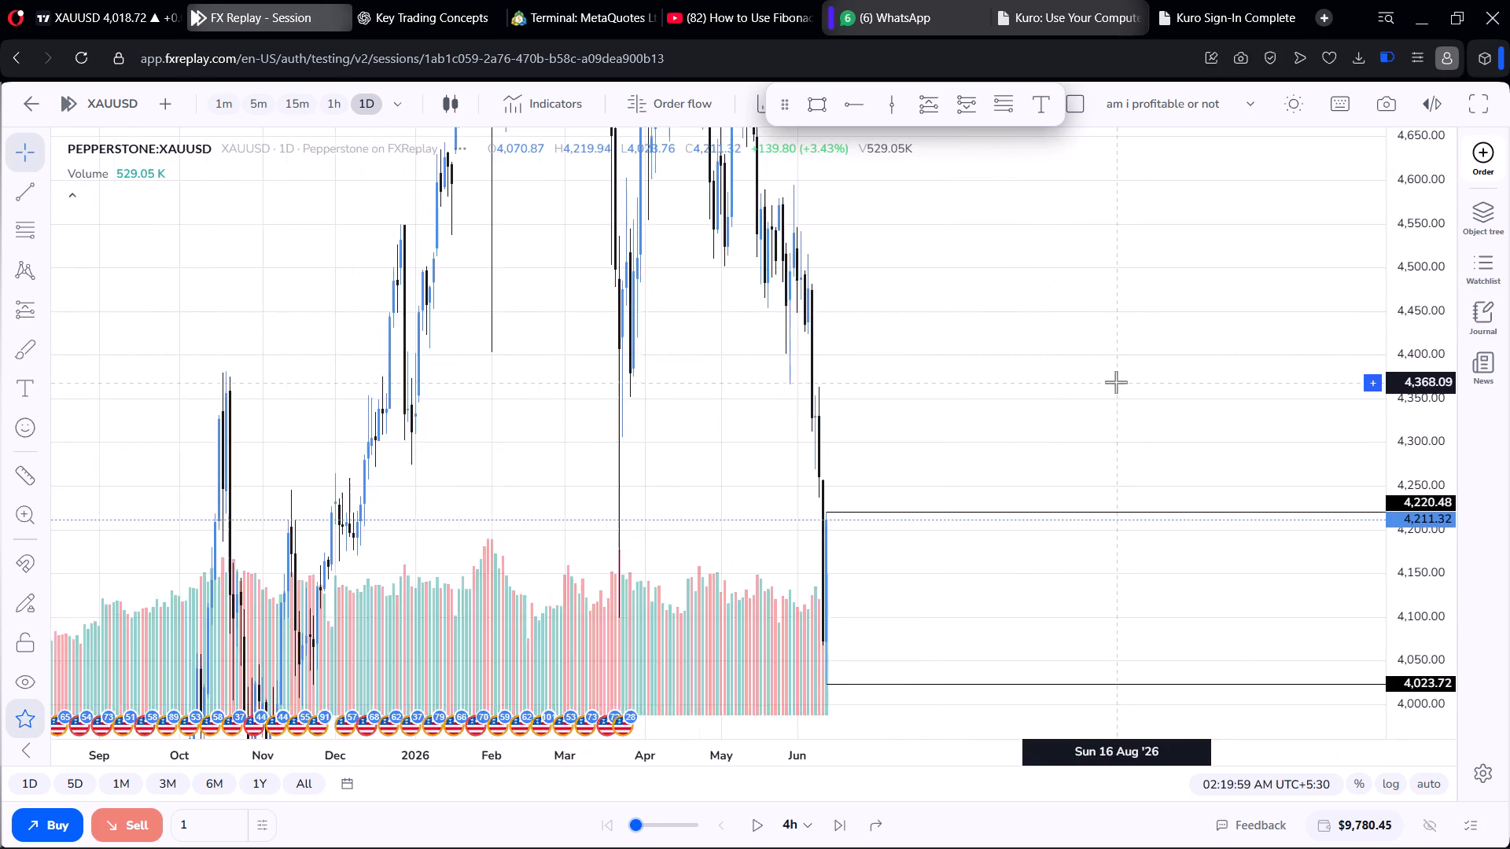
pyautogui.scroll(16, 1116, 381)
pyautogui.scroll(2, 1050, 289)
pyautogui.scroll(-5, 1050, 290)
pyautogui.moveTo(1011, 329); pyautogui.dragTo(916, 263)
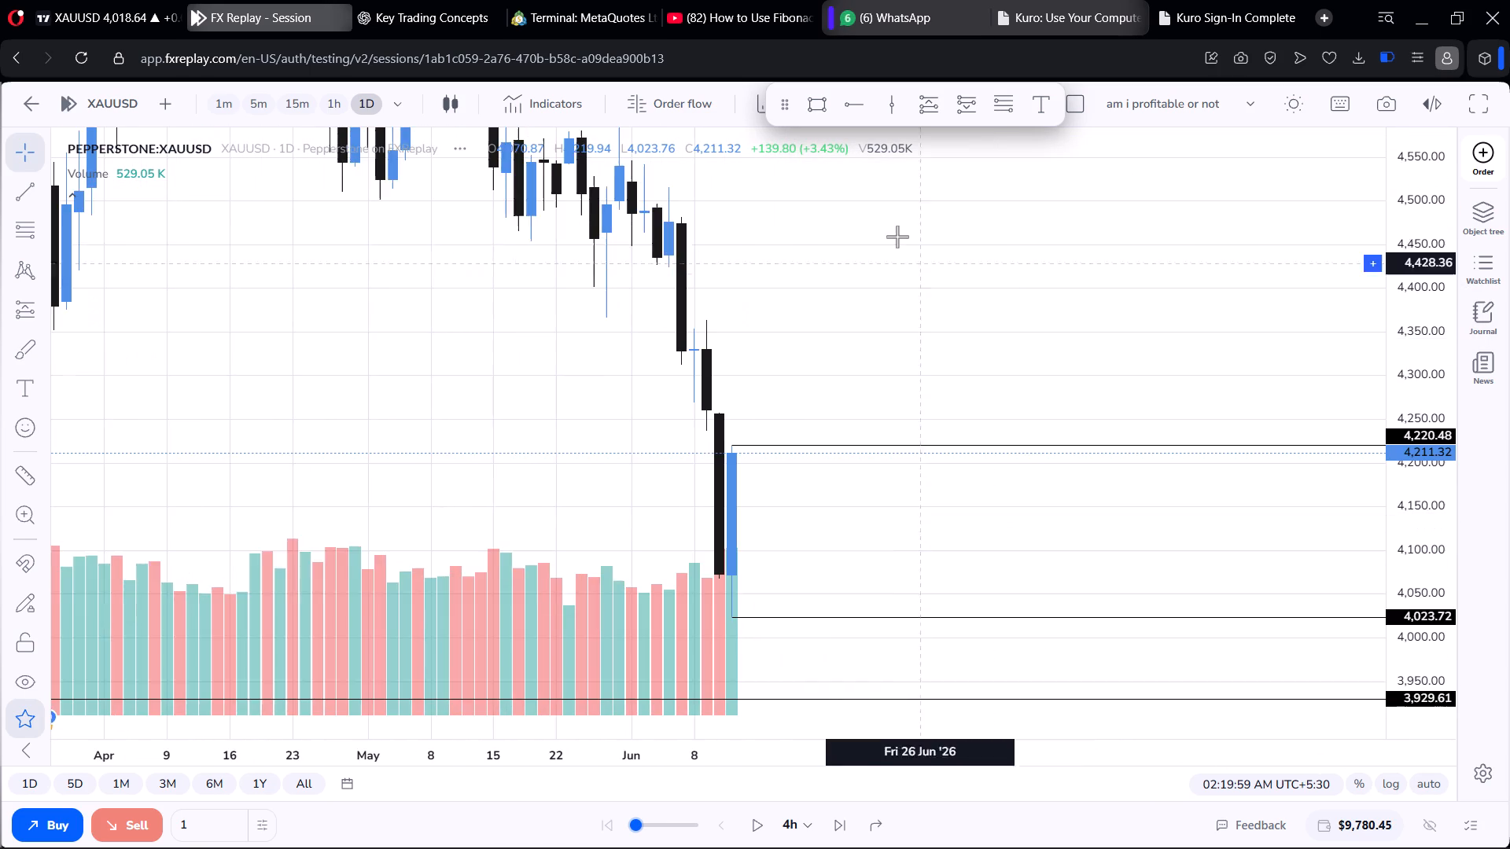
pyautogui.scroll(2, 900, 239)
pyautogui.scroll(-6, 1019, 233)
pyautogui.moveTo(1036, 245); pyautogui.dragTo(1018, 203)
pyautogui.scroll(2, 1040, 233)
pyautogui.moveTo(919, 345); pyautogui.dragTo(867, 328)
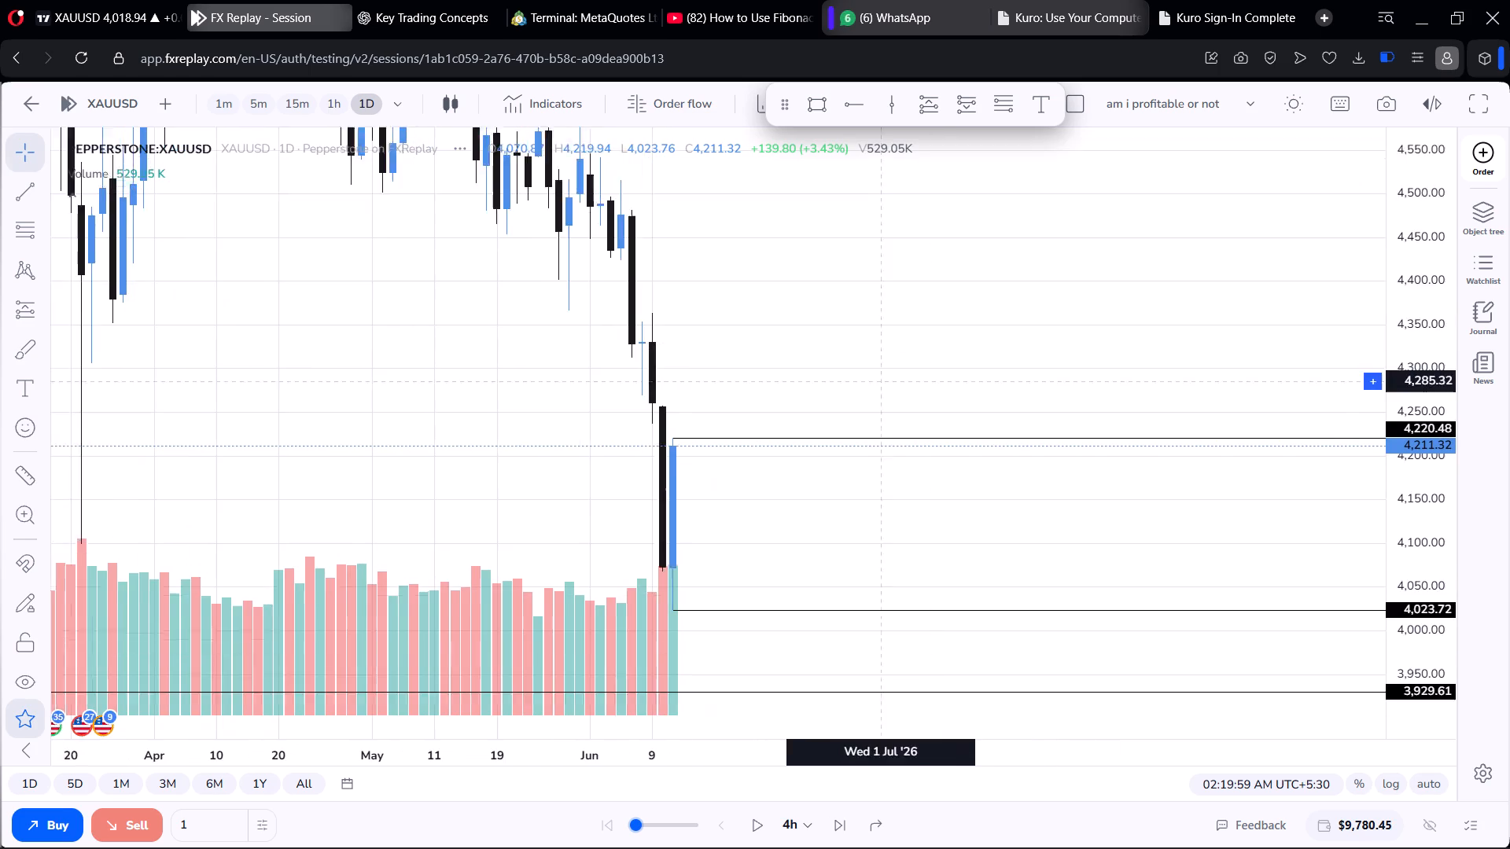
pyautogui.moveTo(867, 328); pyautogui.dragTo(872, 266)
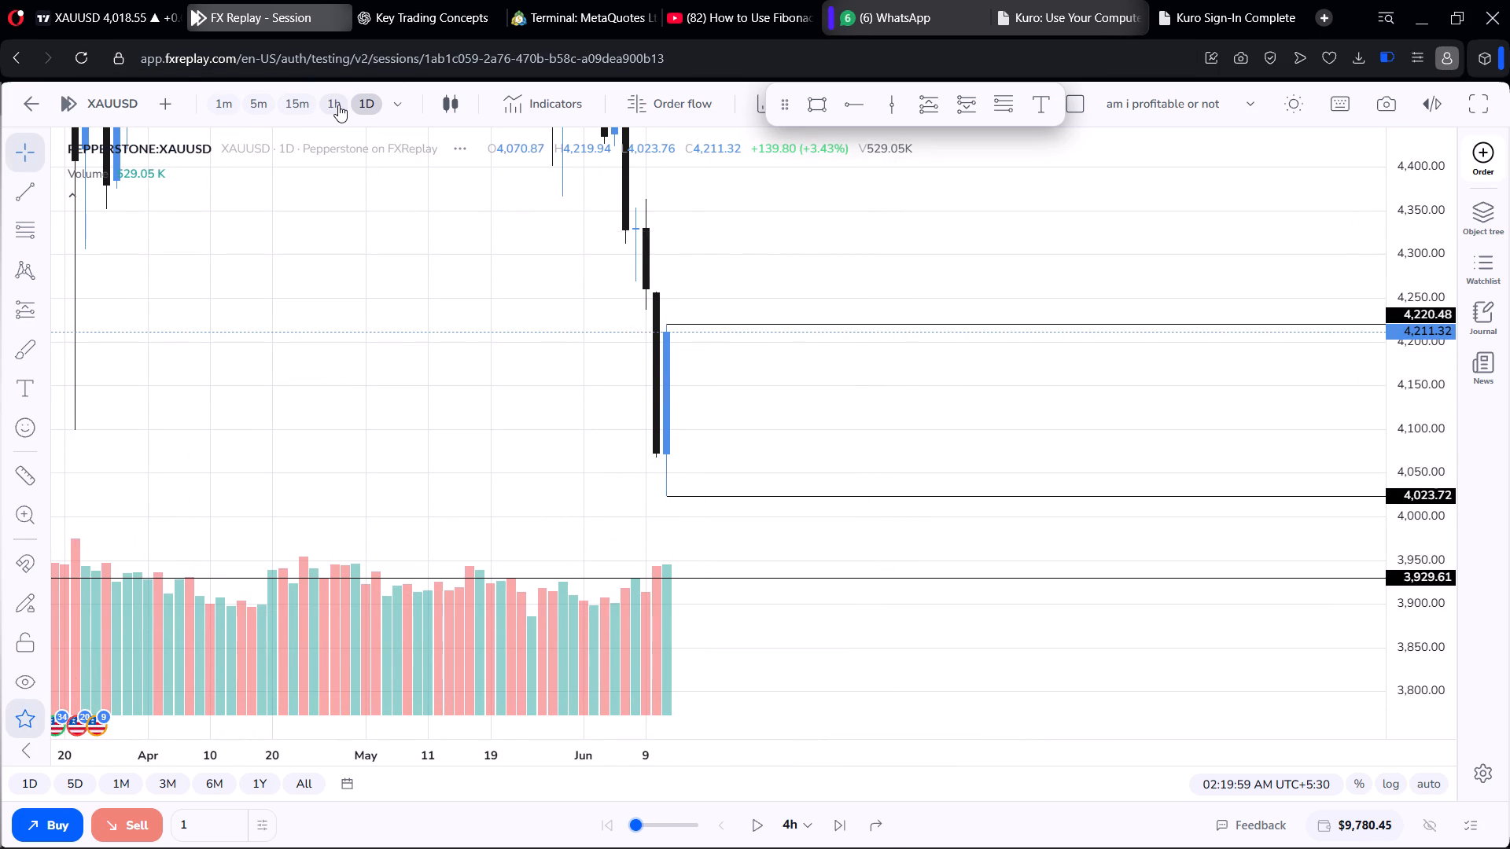
# Switch to the 1-hour timeframe and shift the start of the 4,023.72 ray back to the 11 June low candle.
pyautogui.click(338, 105)
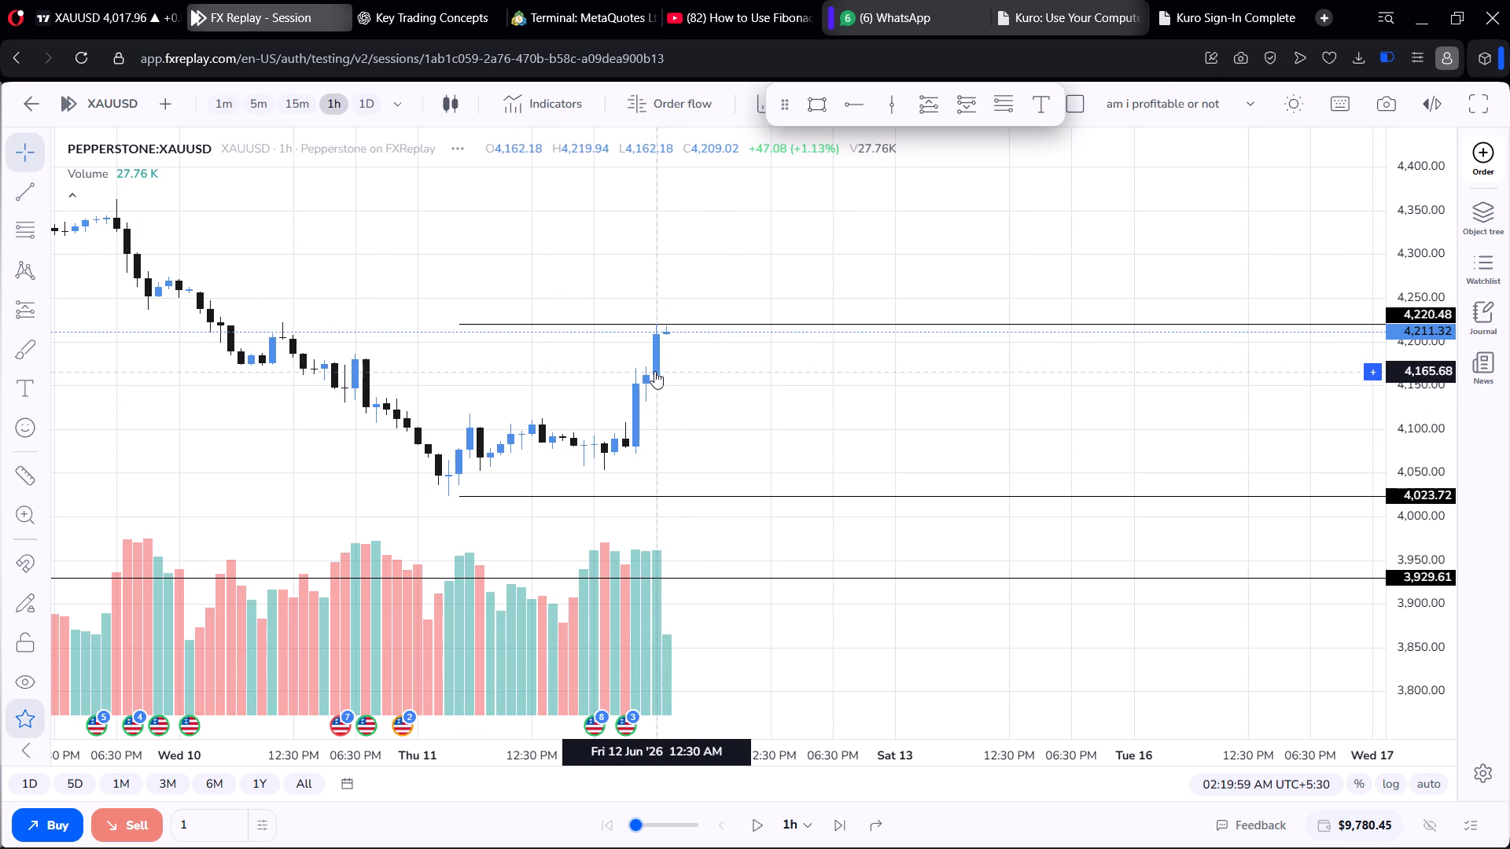
pyautogui.scroll(3, 668, 371)
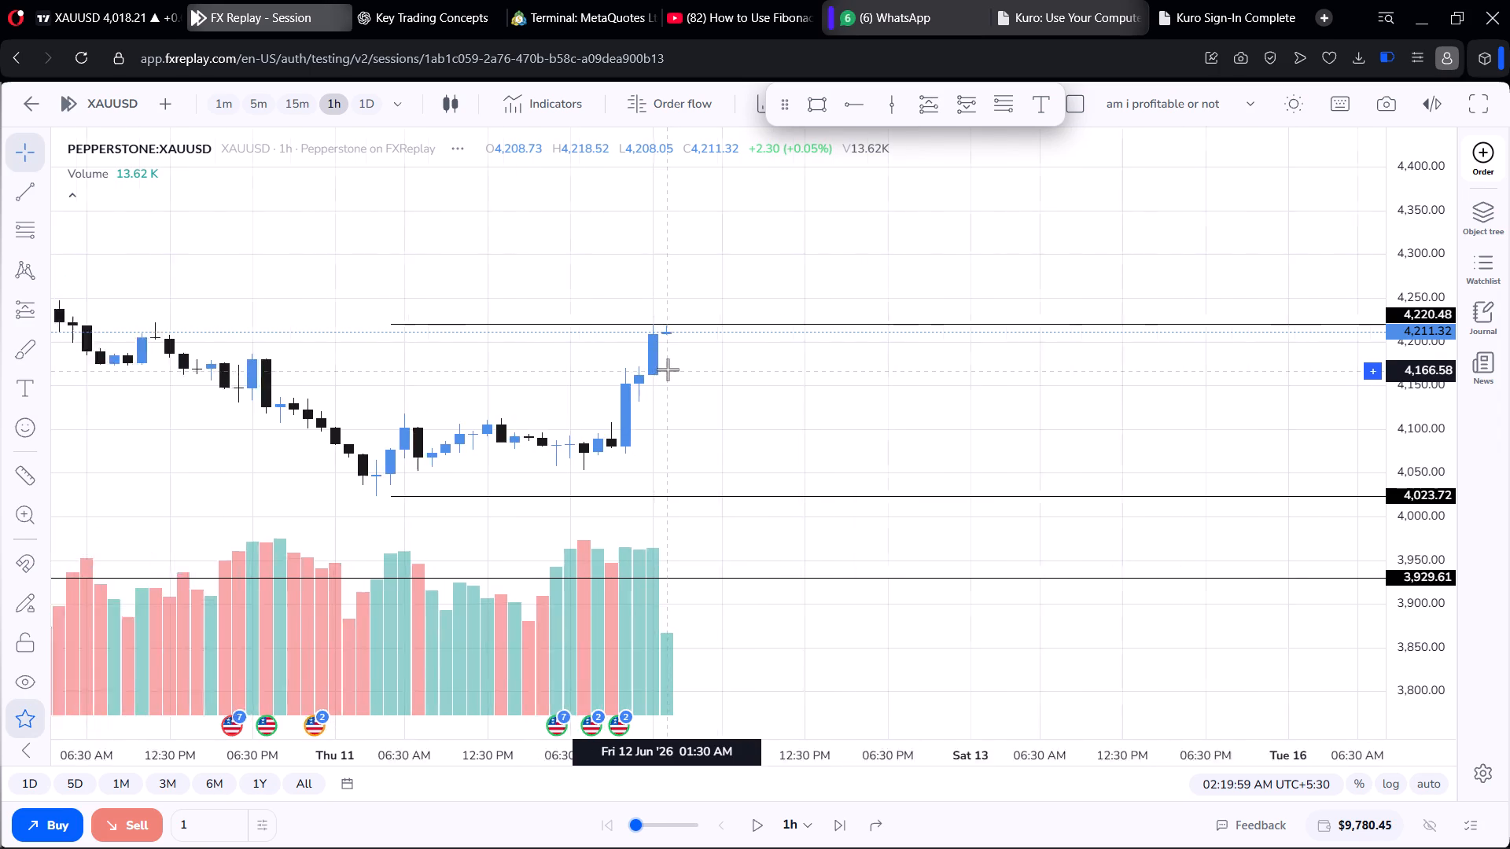
pyautogui.scroll(3, 668, 369)
pyautogui.scroll(-19, 668, 369)
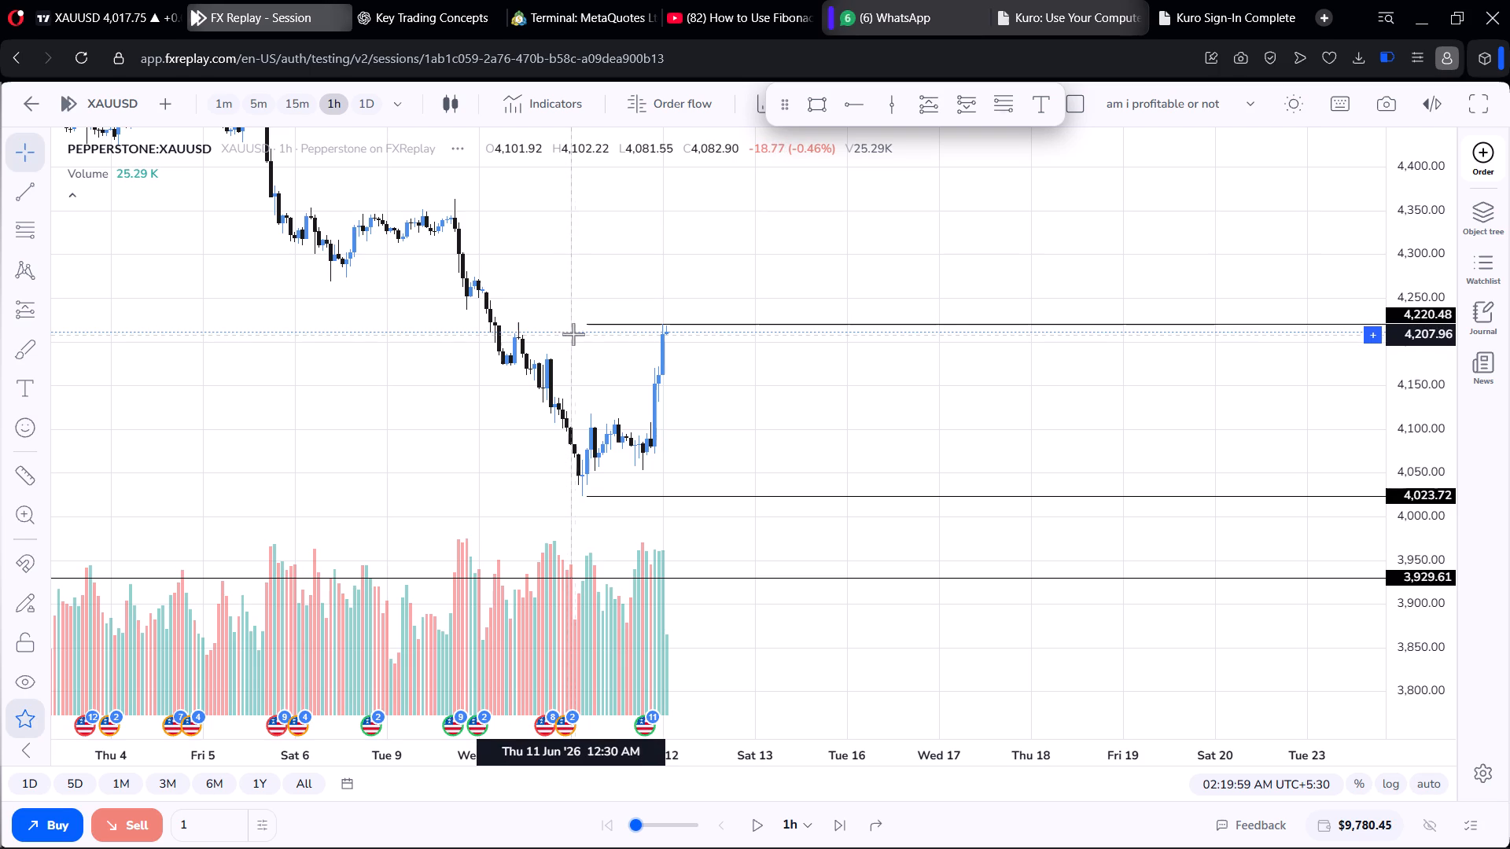
pyautogui.click(645, 495)
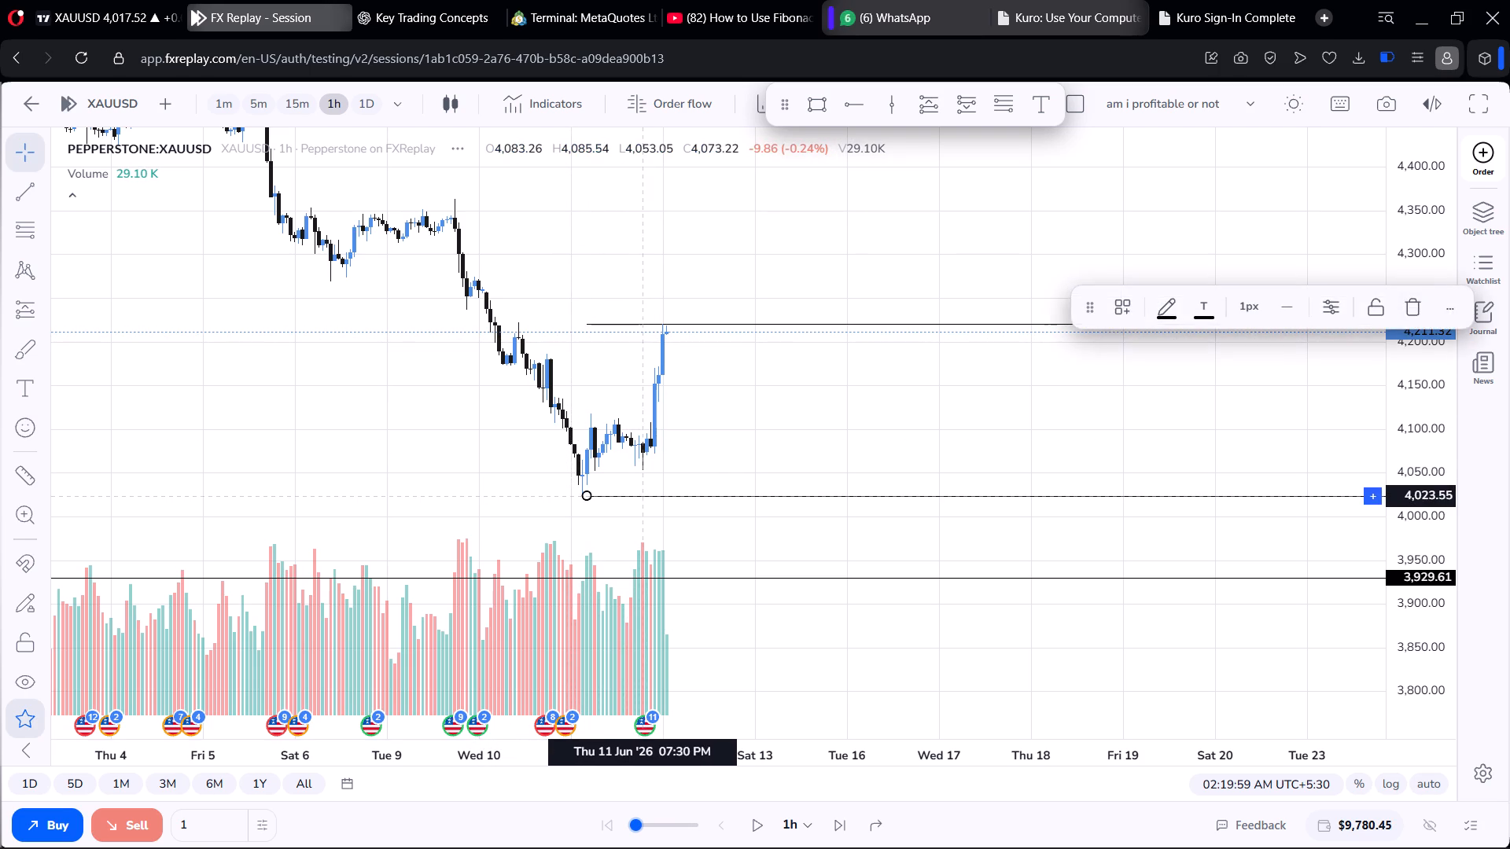
pyautogui.click(652, 540)
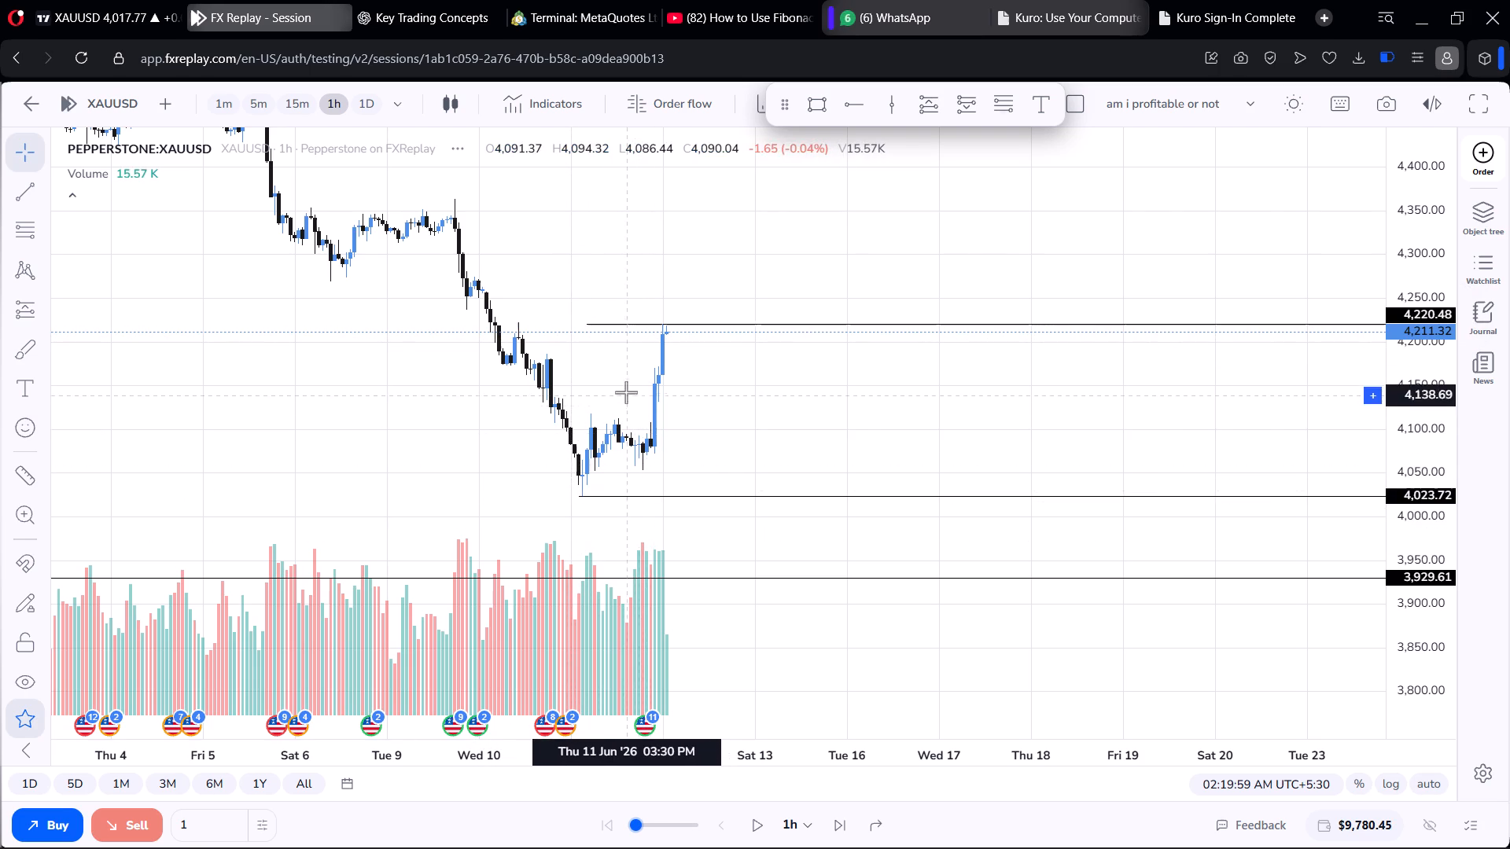
# Examine the June decline and the latest rally on the 1-hour chart against the 4,220.48 and 4,023.72 levels.
pyautogui.scroll(4, 626, 392)
pyautogui.scroll(-9, 627, 378)
pyautogui.scroll(9, 628, 376)
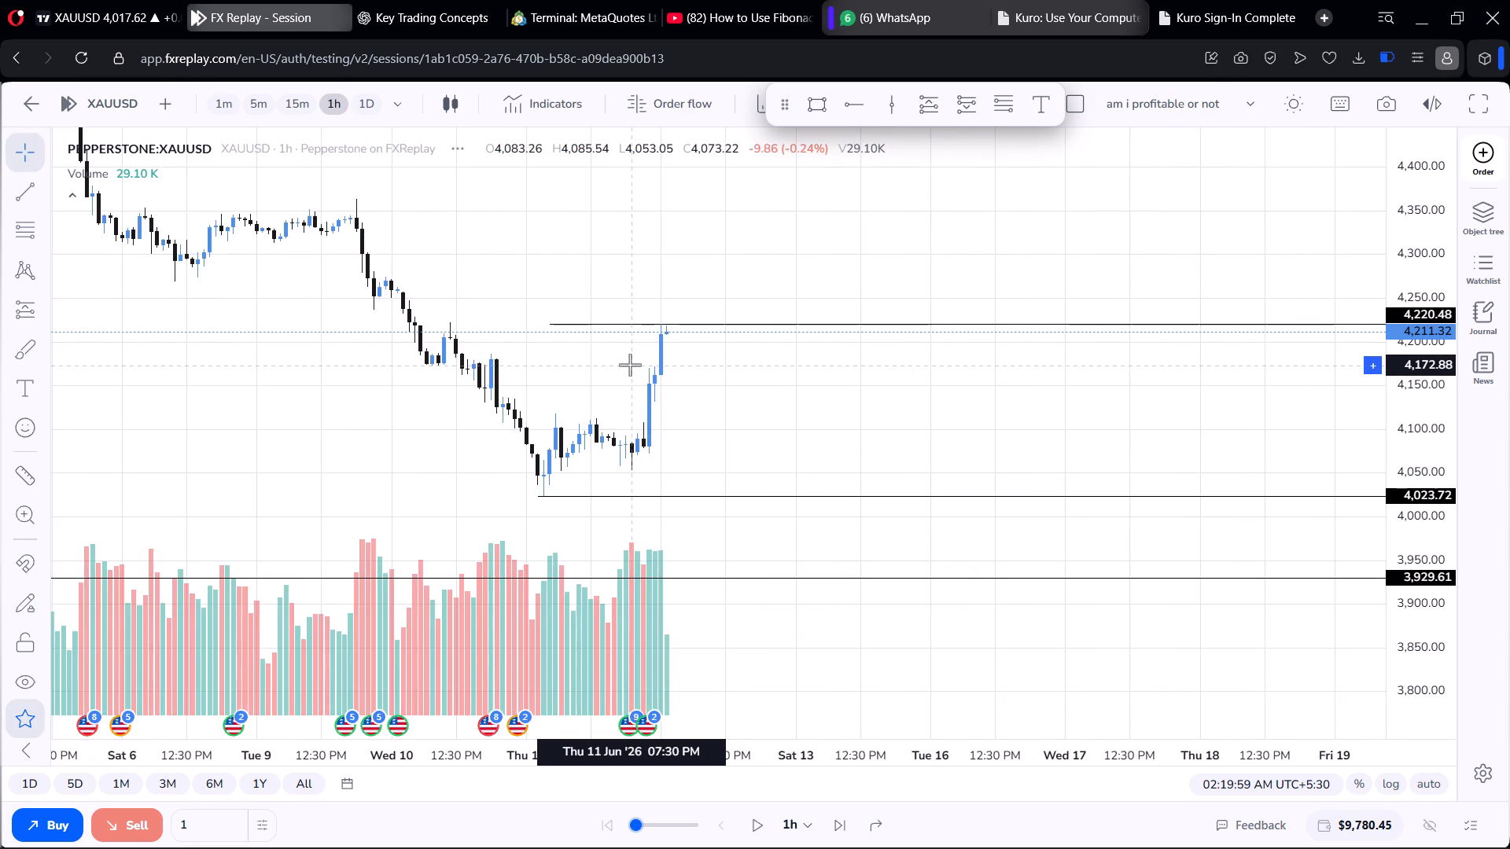
pyautogui.scroll(-12, 630, 365)
pyautogui.moveTo(535, 336); pyautogui.dragTo(547, 511)
pyautogui.scroll(10, 550, 494)
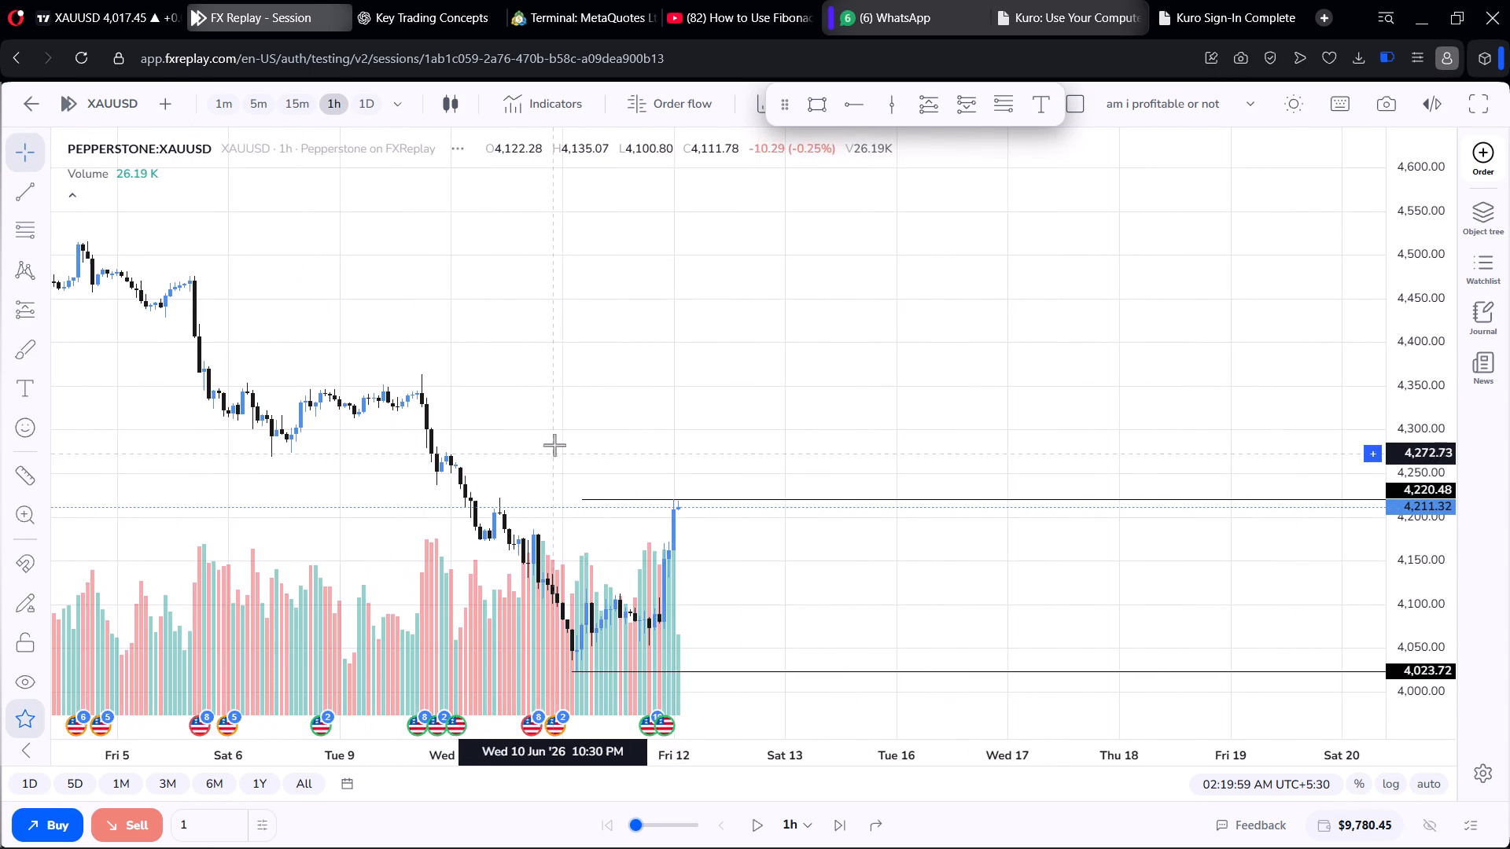
pyautogui.moveTo(608, 391); pyautogui.dragTo(617, 313)
pyautogui.moveTo(624, 295); pyautogui.dragTo(633, 268)
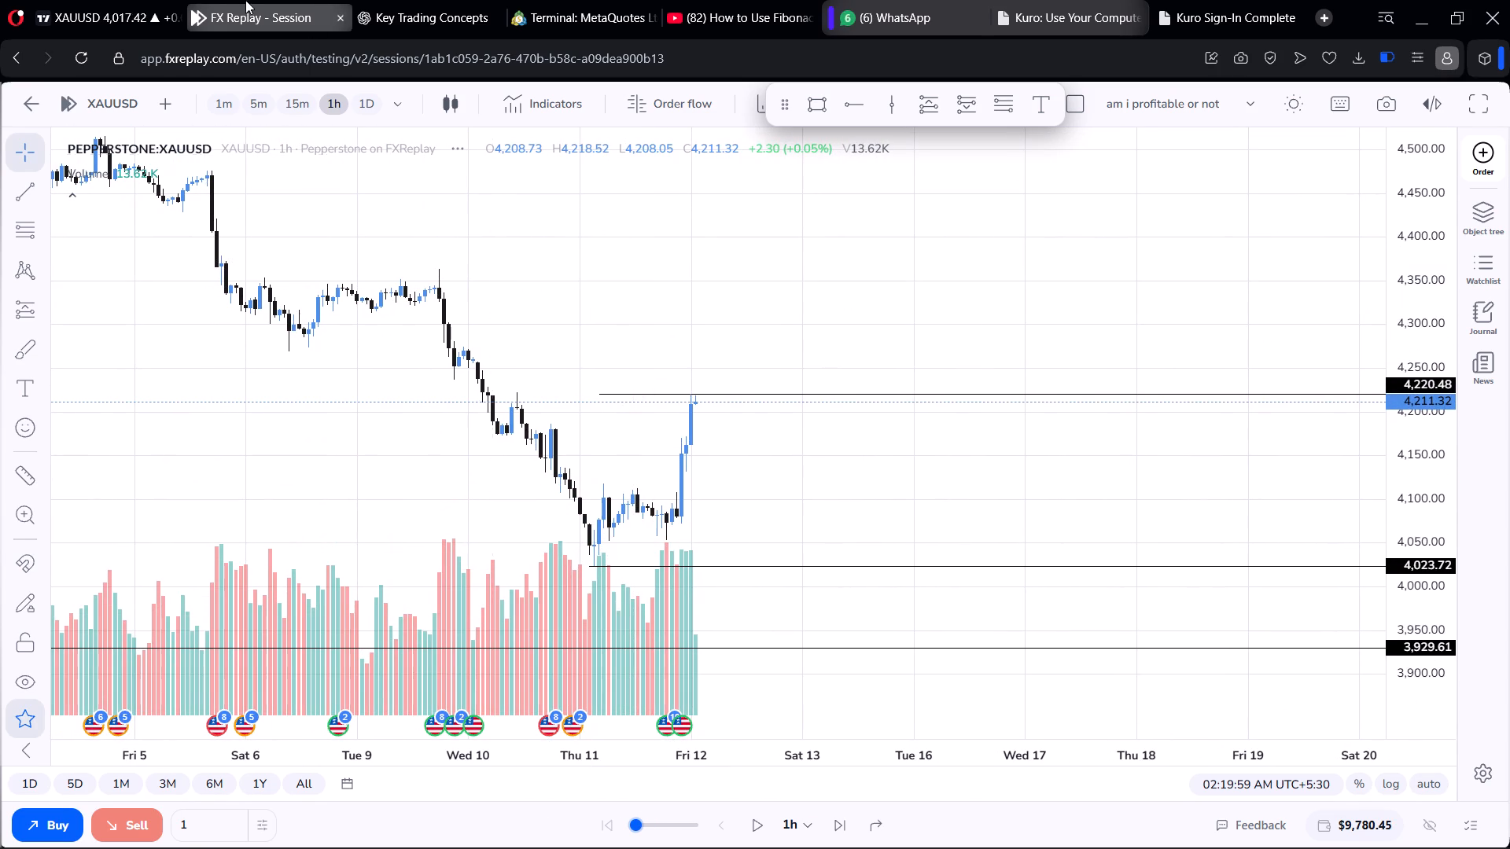
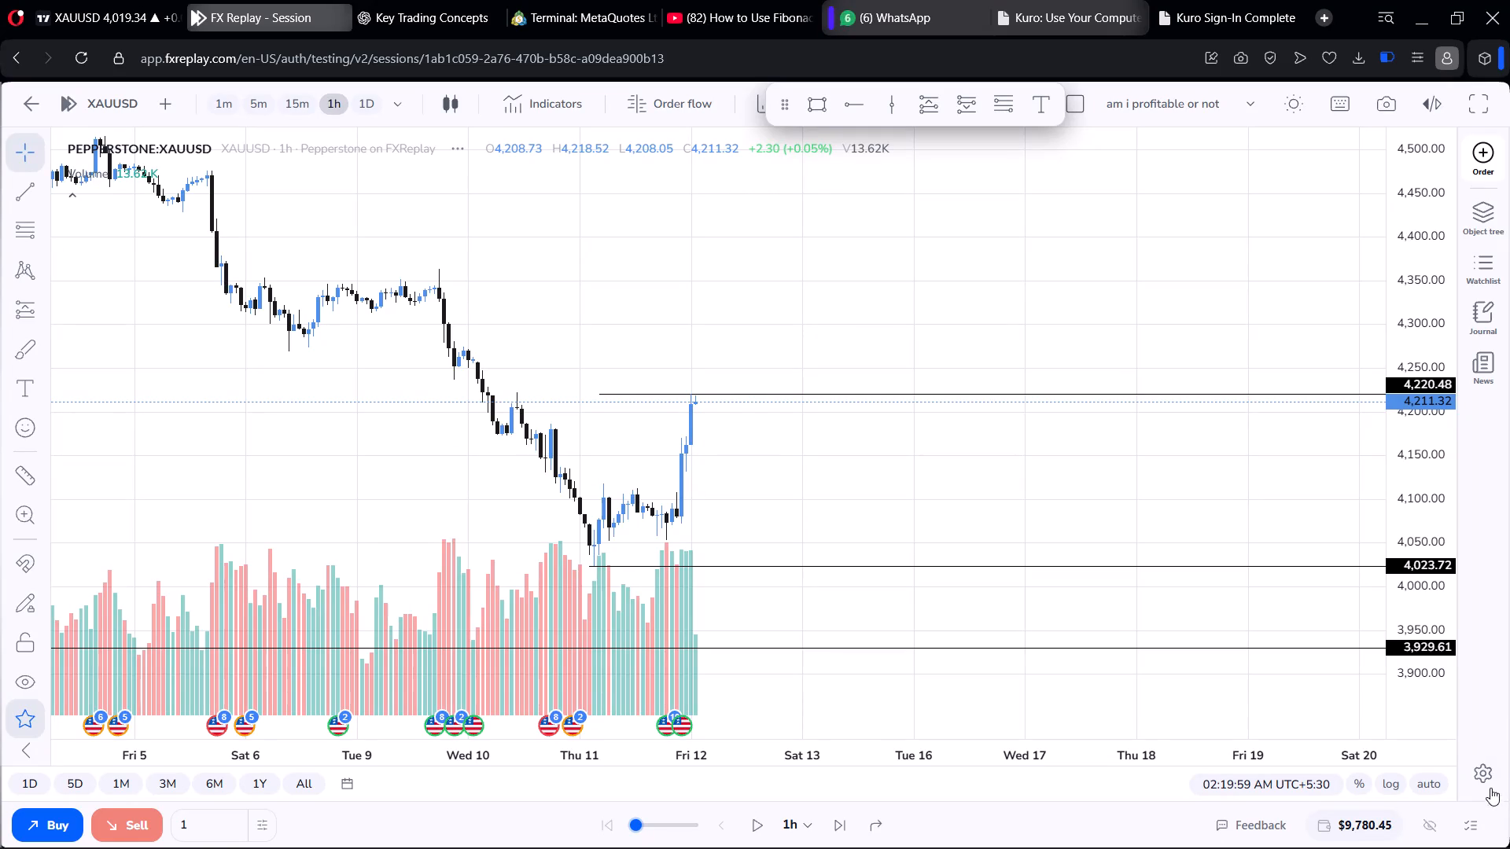
# Examine the June decline, the 11 June low and the latest rally on the 1-hour chart against the 4,220.48 and 4,023.72 levels.
pyautogui.scroll(5, 597, 391)
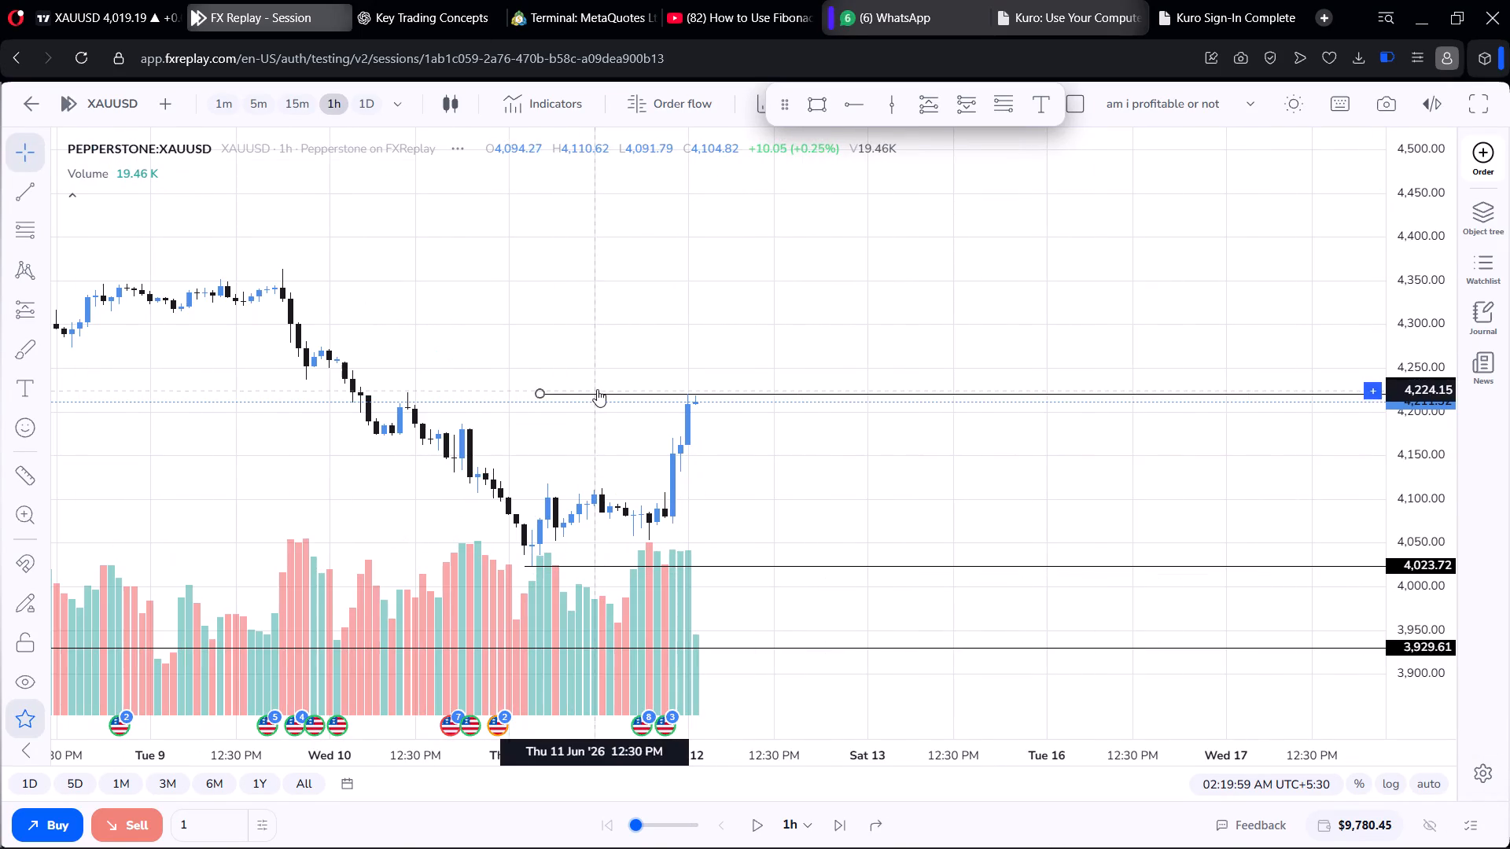
pyautogui.scroll(2, 746, 480)
pyautogui.scroll(-4, 746, 477)
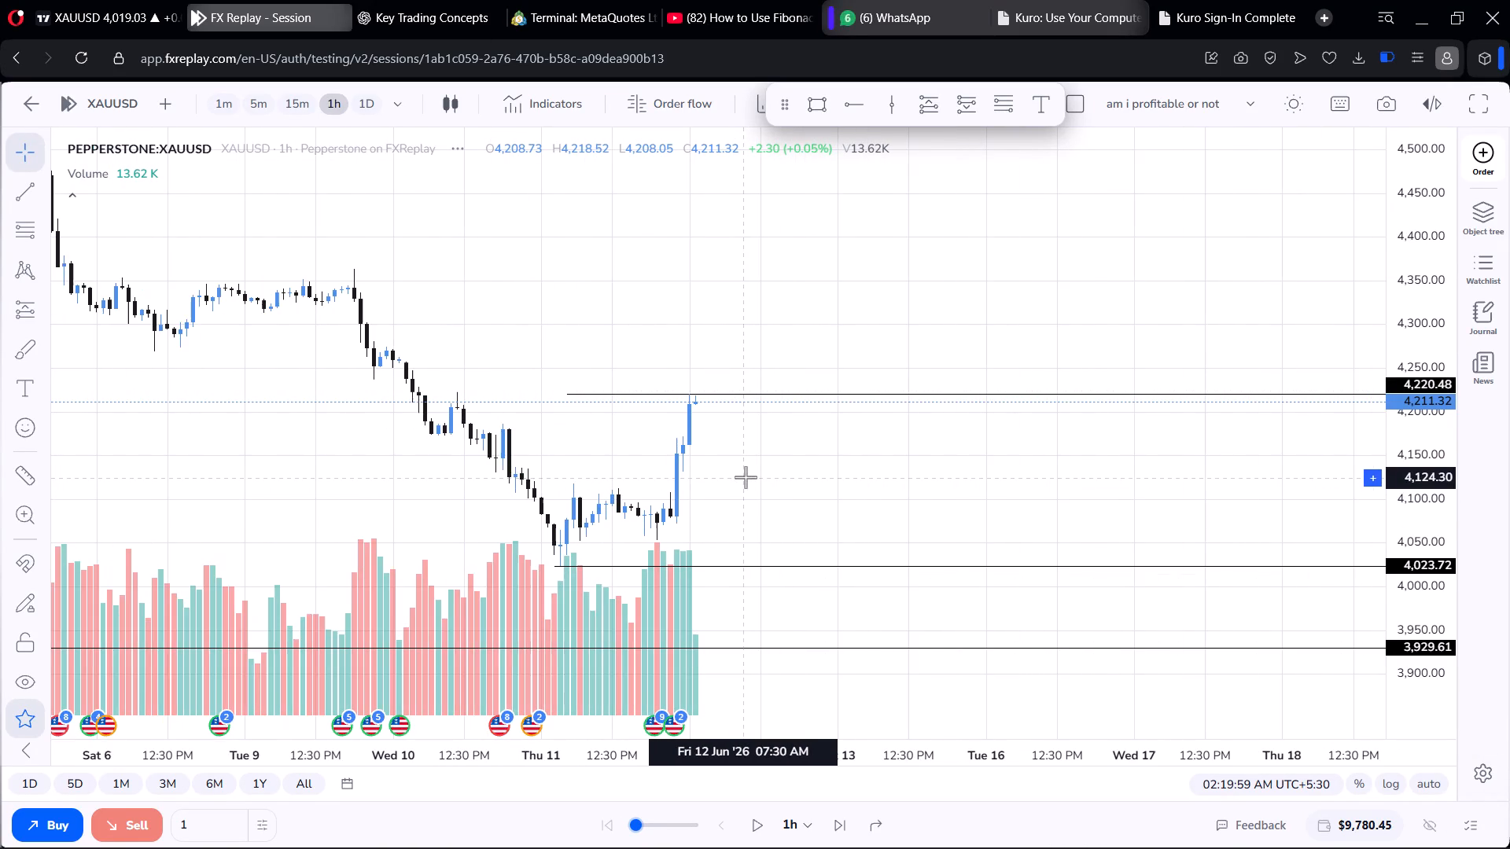
pyautogui.moveTo(742, 475); pyautogui.dragTo(727, 406)
pyautogui.scroll(-3, 727, 404)
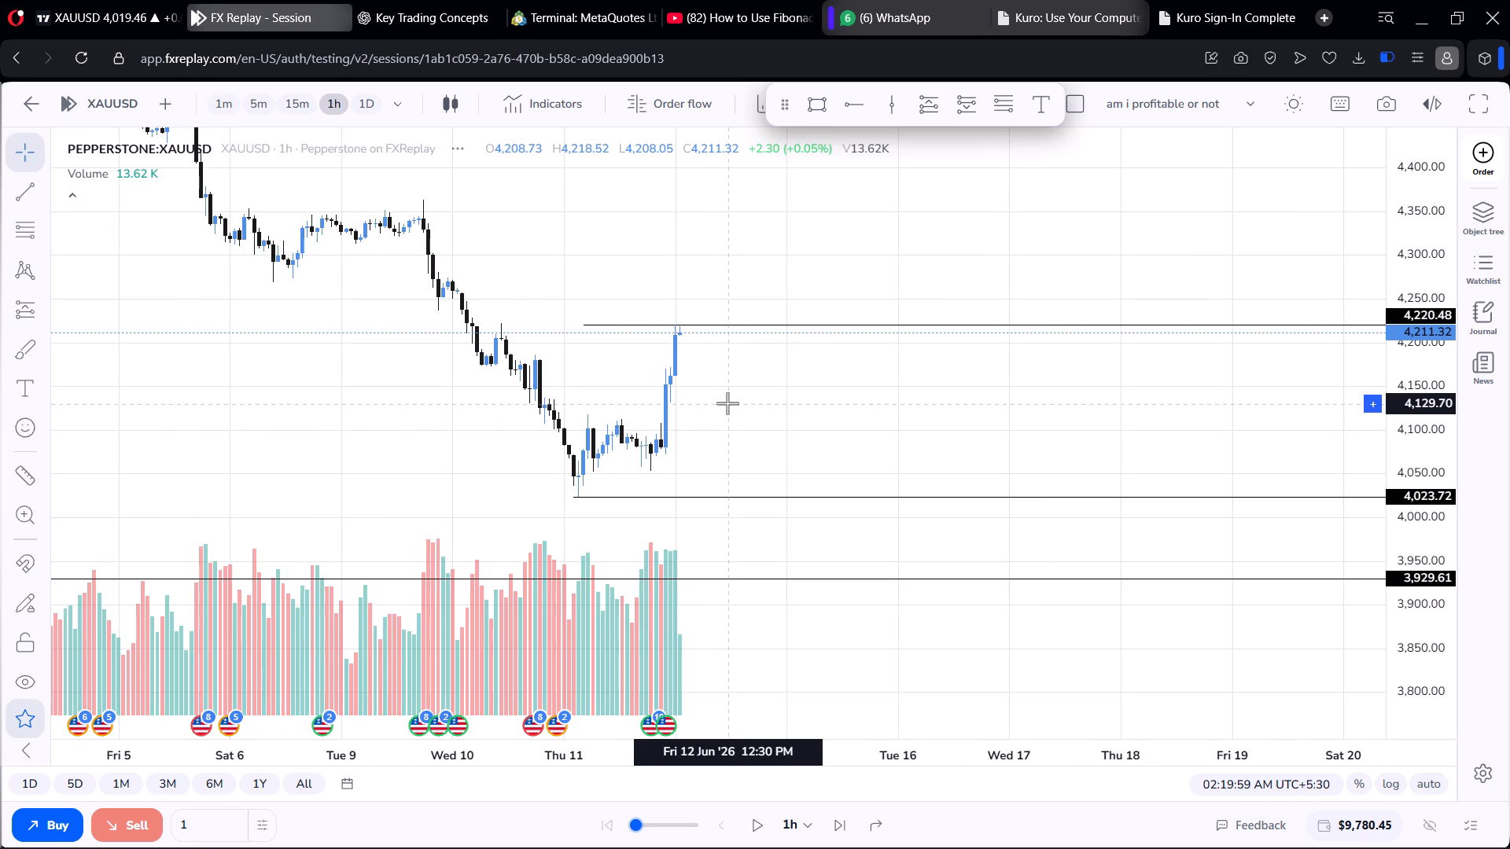
pyautogui.scroll(-3, 727, 403)
pyautogui.moveTo(465, 373); pyautogui.dragTo(606, 454)
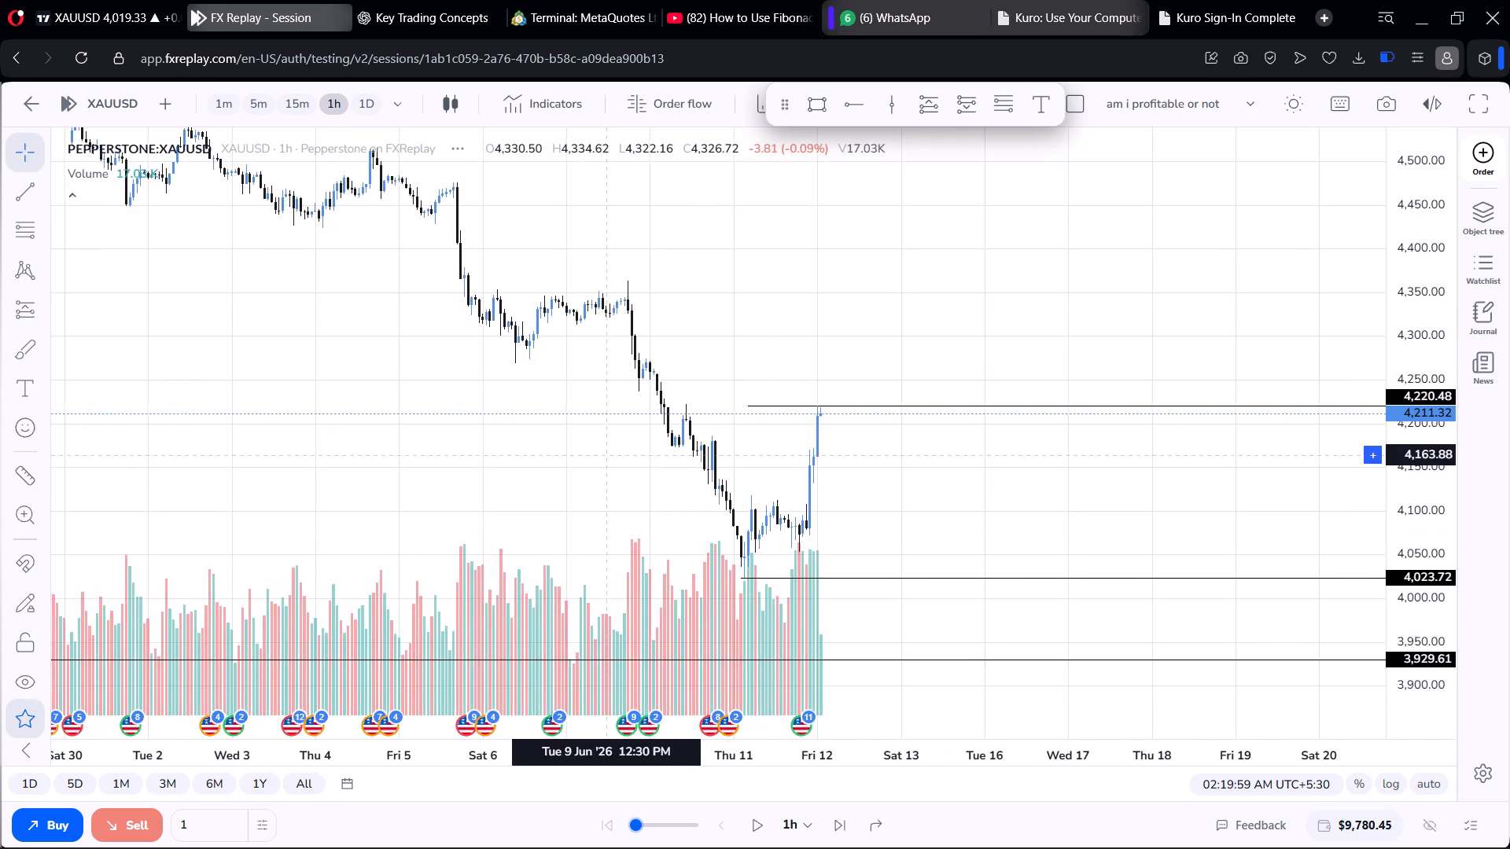
pyautogui.moveTo(606, 454); pyautogui.dragTo(613, 446)
pyautogui.scroll(4, 630, 426)
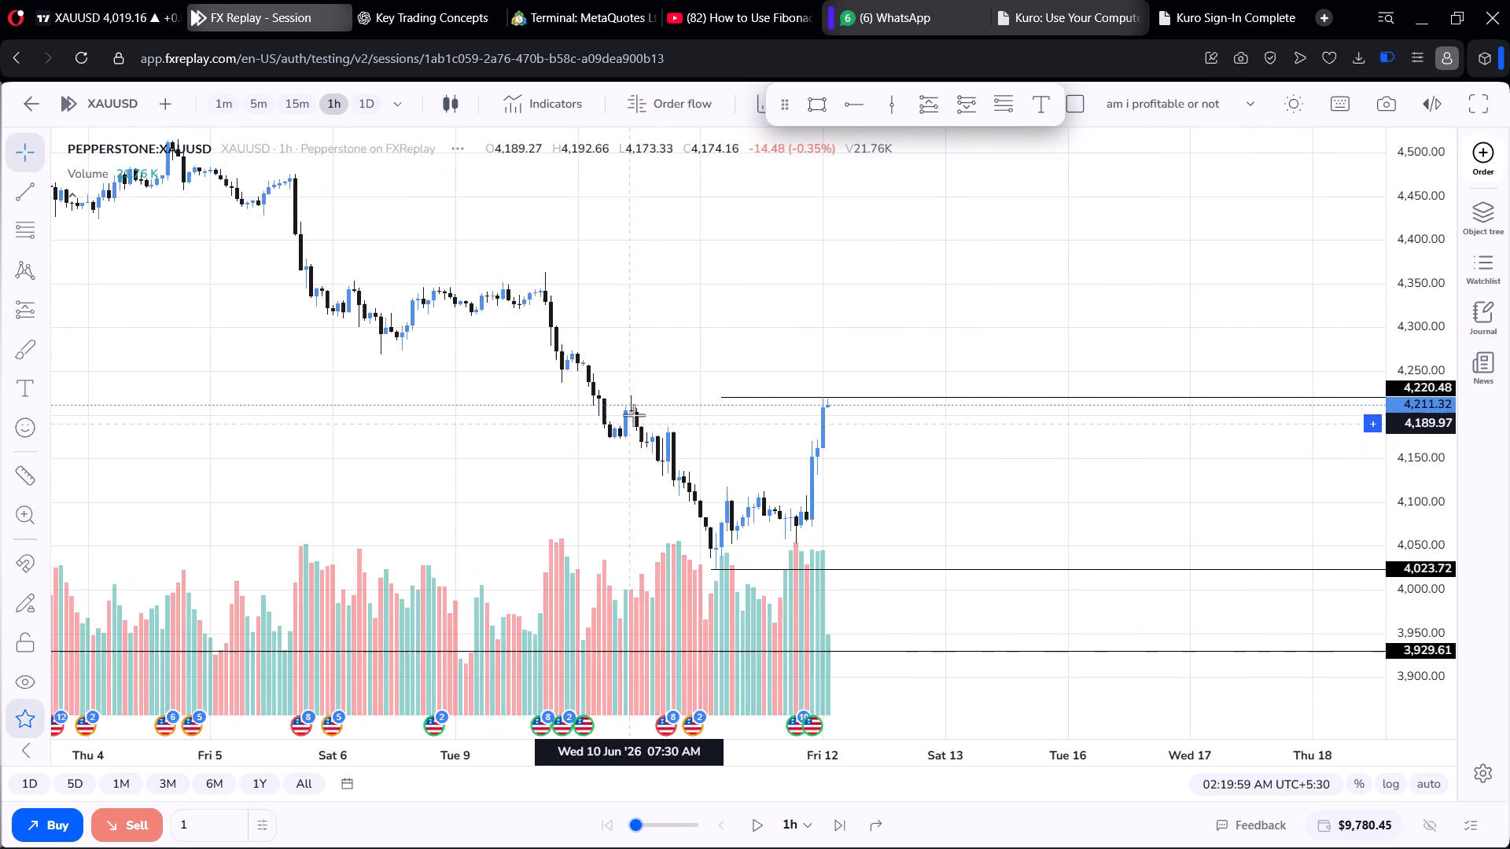
pyautogui.scroll(6, 634, 414)
pyautogui.moveTo(678, 465); pyautogui.dragTo(692, 401)
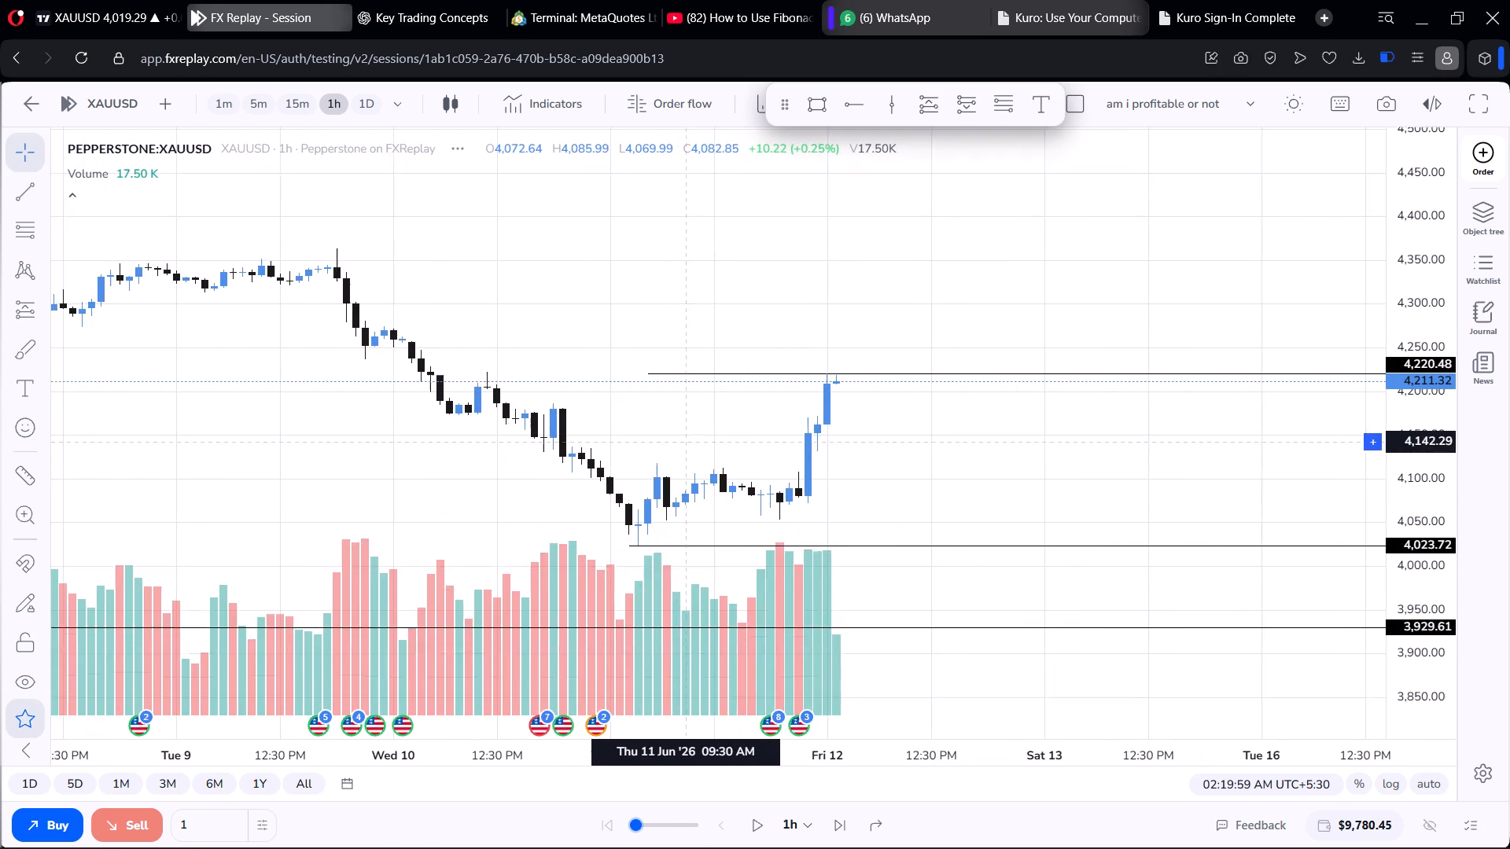
pyautogui.moveTo(692, 401); pyautogui.dragTo(693, 380)
pyautogui.scroll(-3, 698, 387)
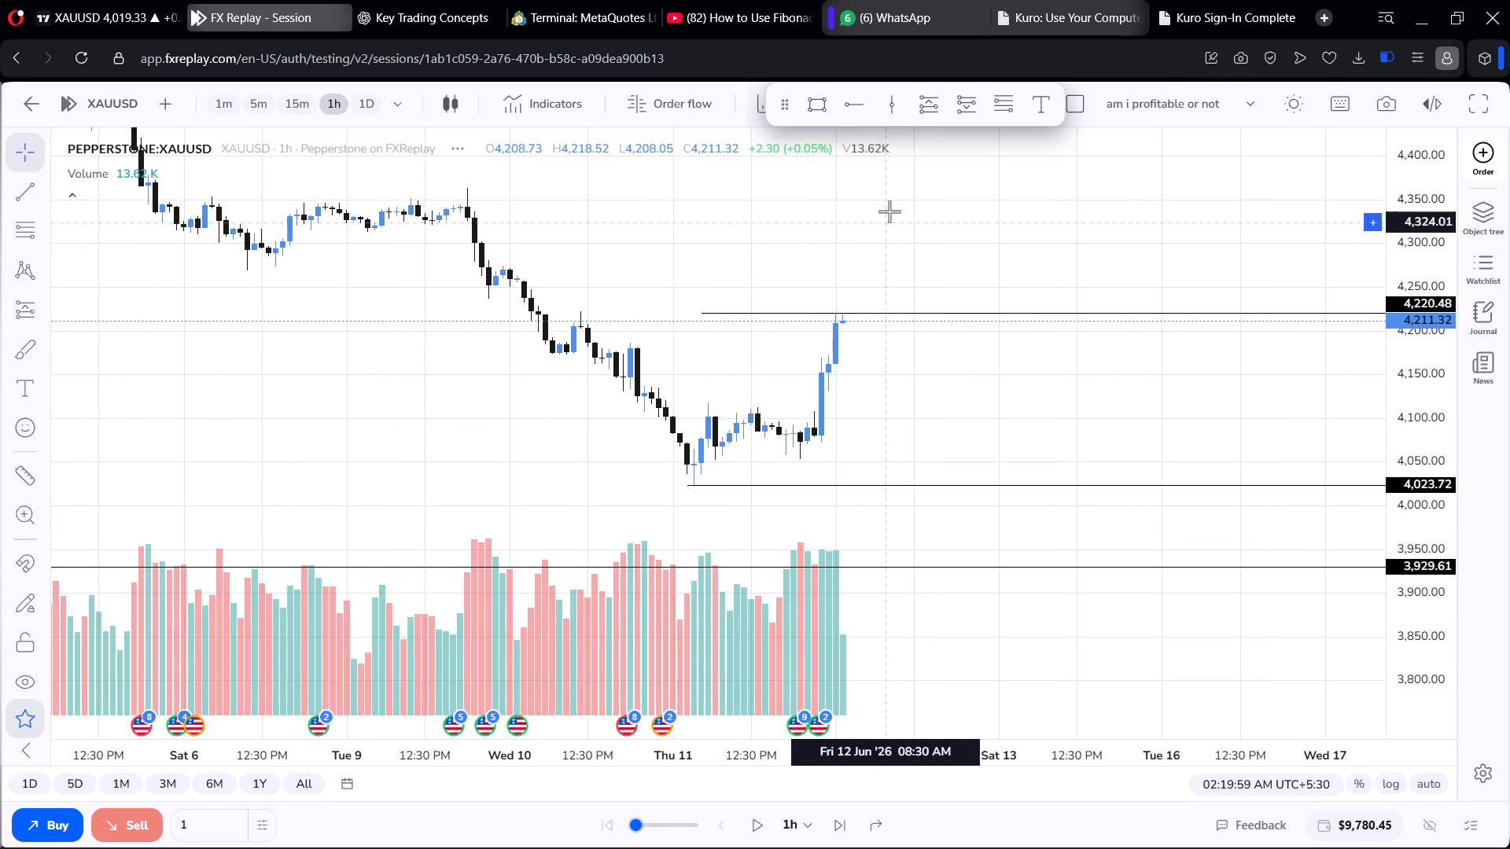
# Draw a rectangle zone from about 4,107.21 to 4,132.40 at the base of the 11 June rally, extending forward to 17 June.
pyautogui.click(825, 108)
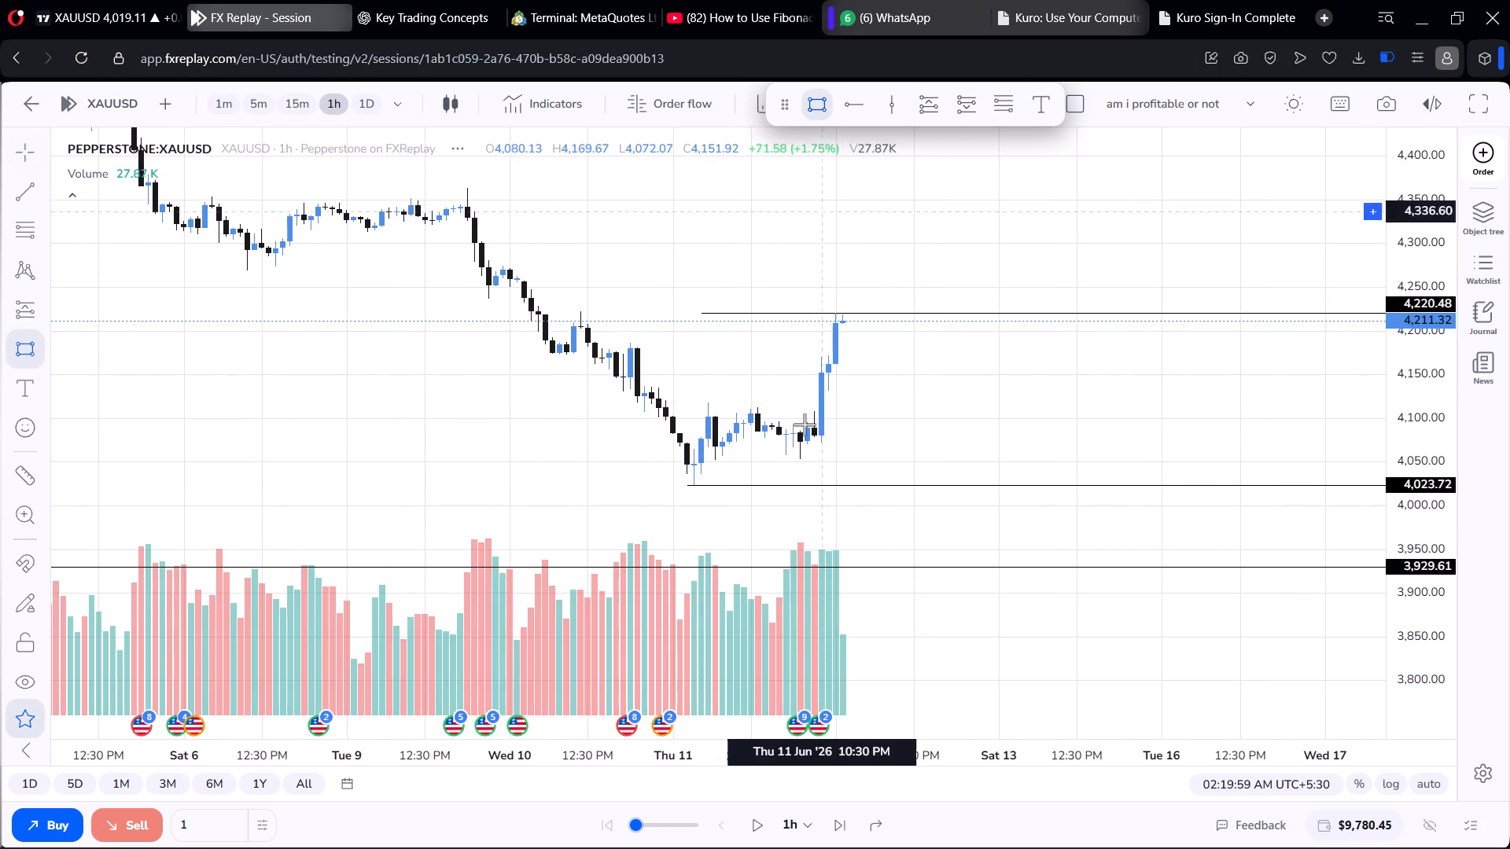
pyautogui.moveTo(812, 411); pyautogui.dragTo(1243, 358)
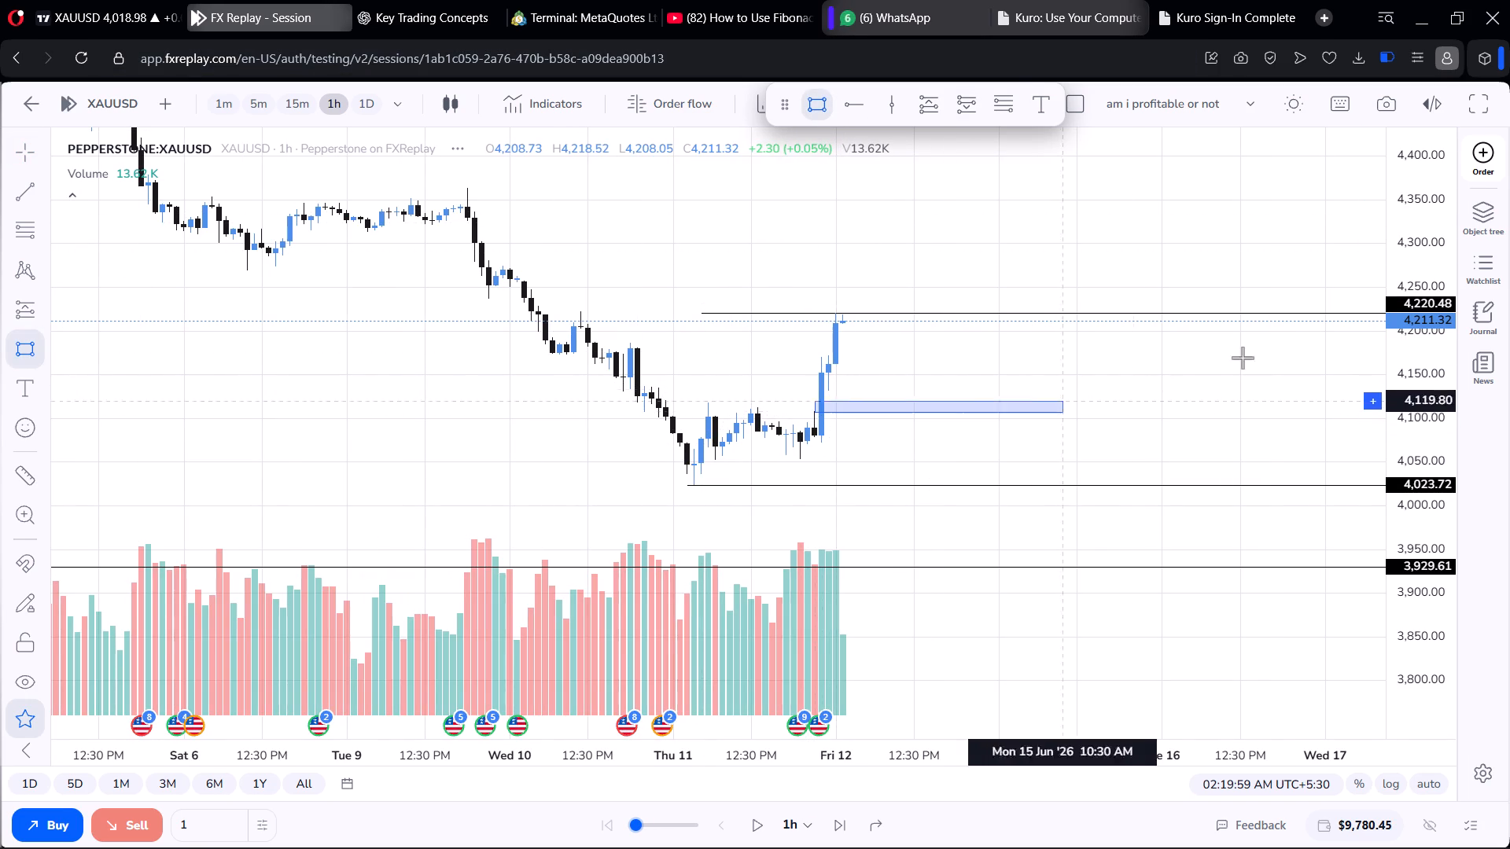
pyautogui.moveTo(1243, 358); pyautogui.dragTo(1327, 389)
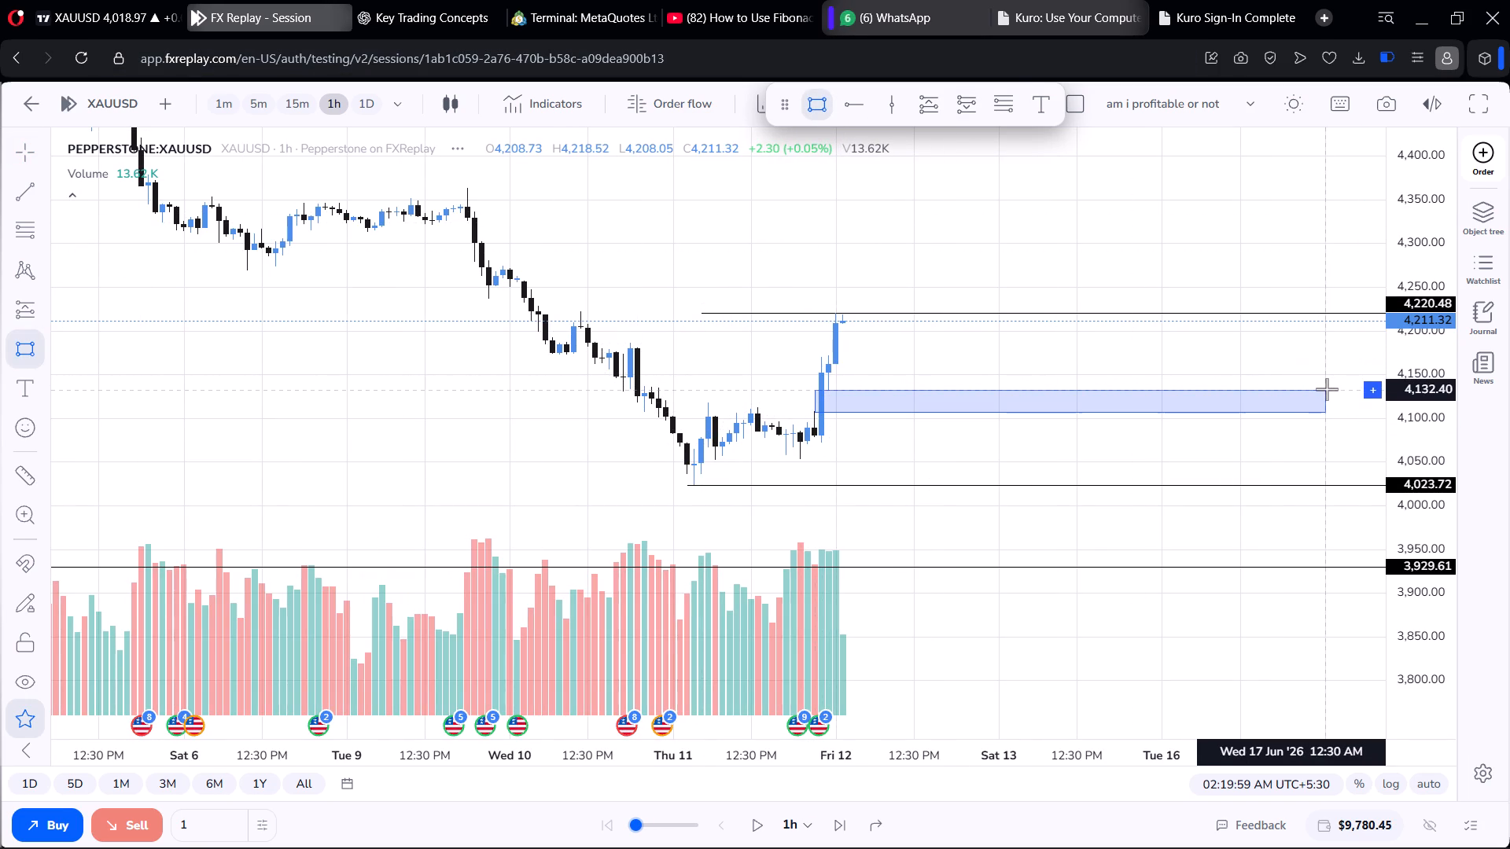
pyautogui.click(1327, 389)
pyautogui.click(1249, 465)
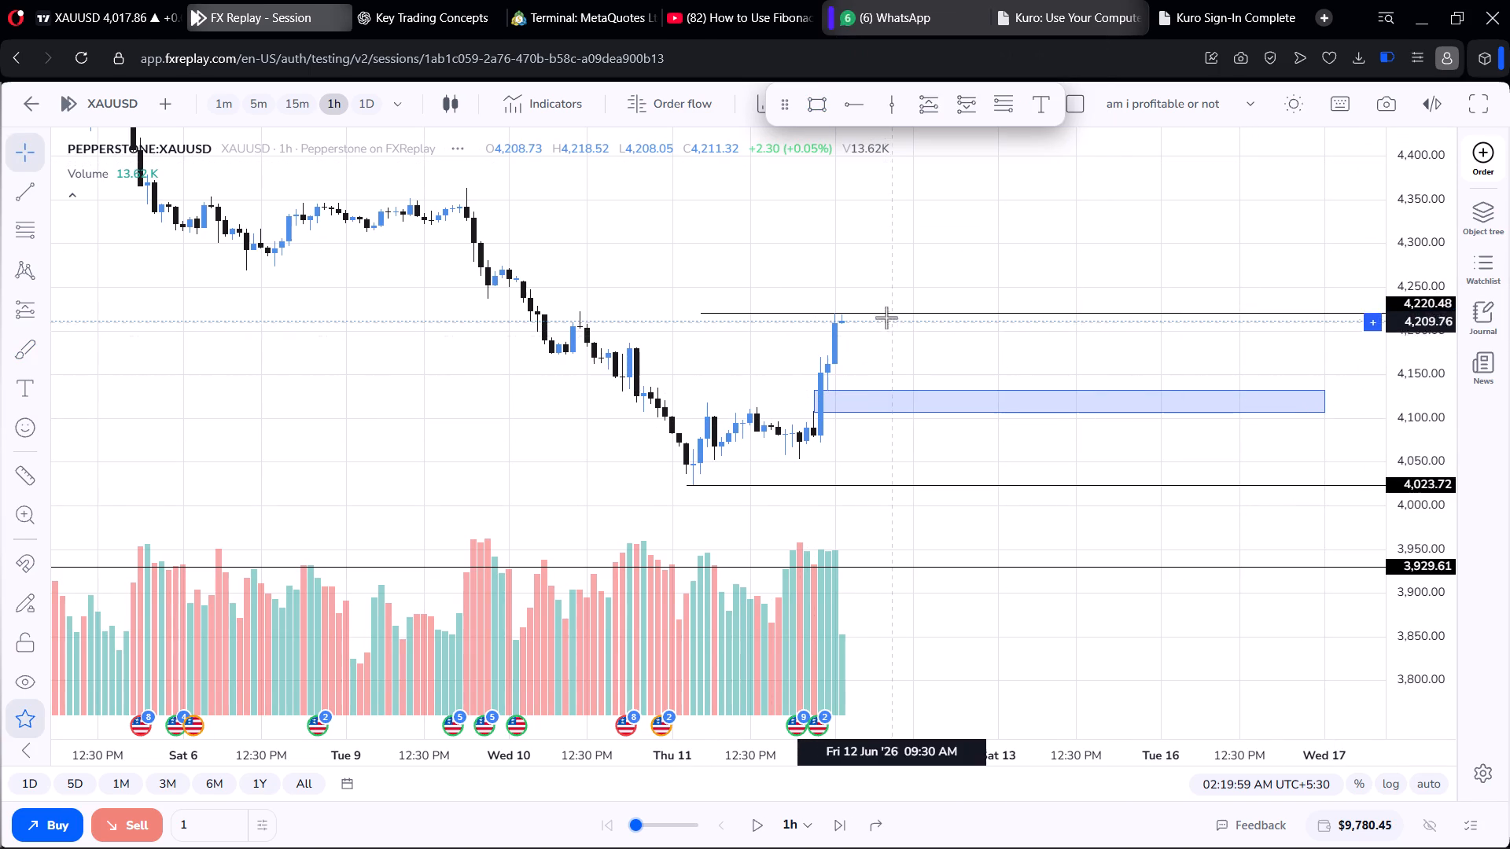
# Replay the 1-hour candles forward in short bursts to 10:29:59 AM on 12 June, checking price against the 4,220.48 level and the zone.
pyautogui.click(756, 830)
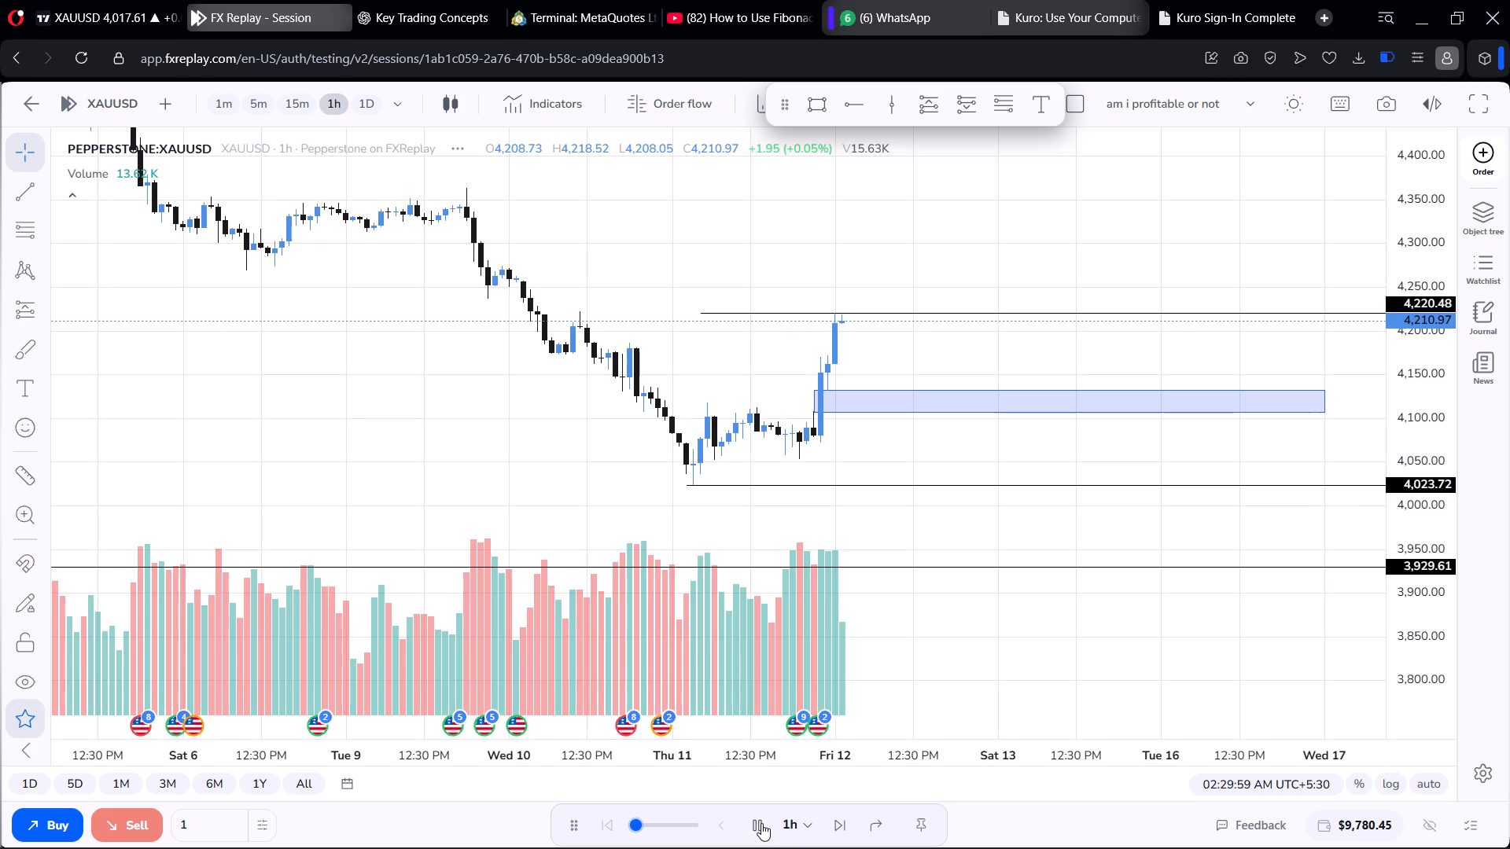
pyautogui.click(761, 823)
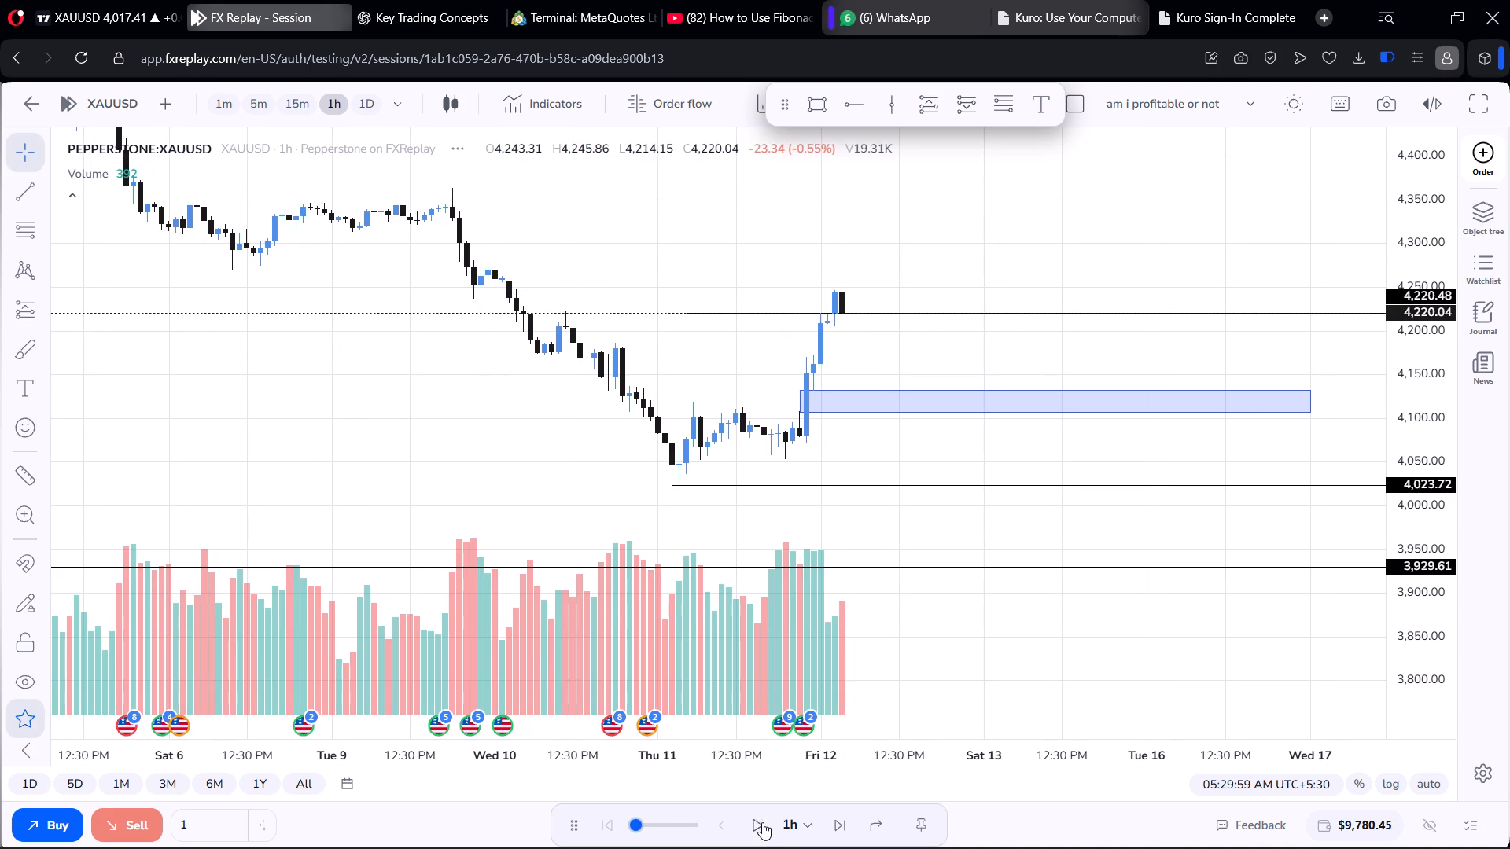
pyautogui.scroll(4, 808, 353)
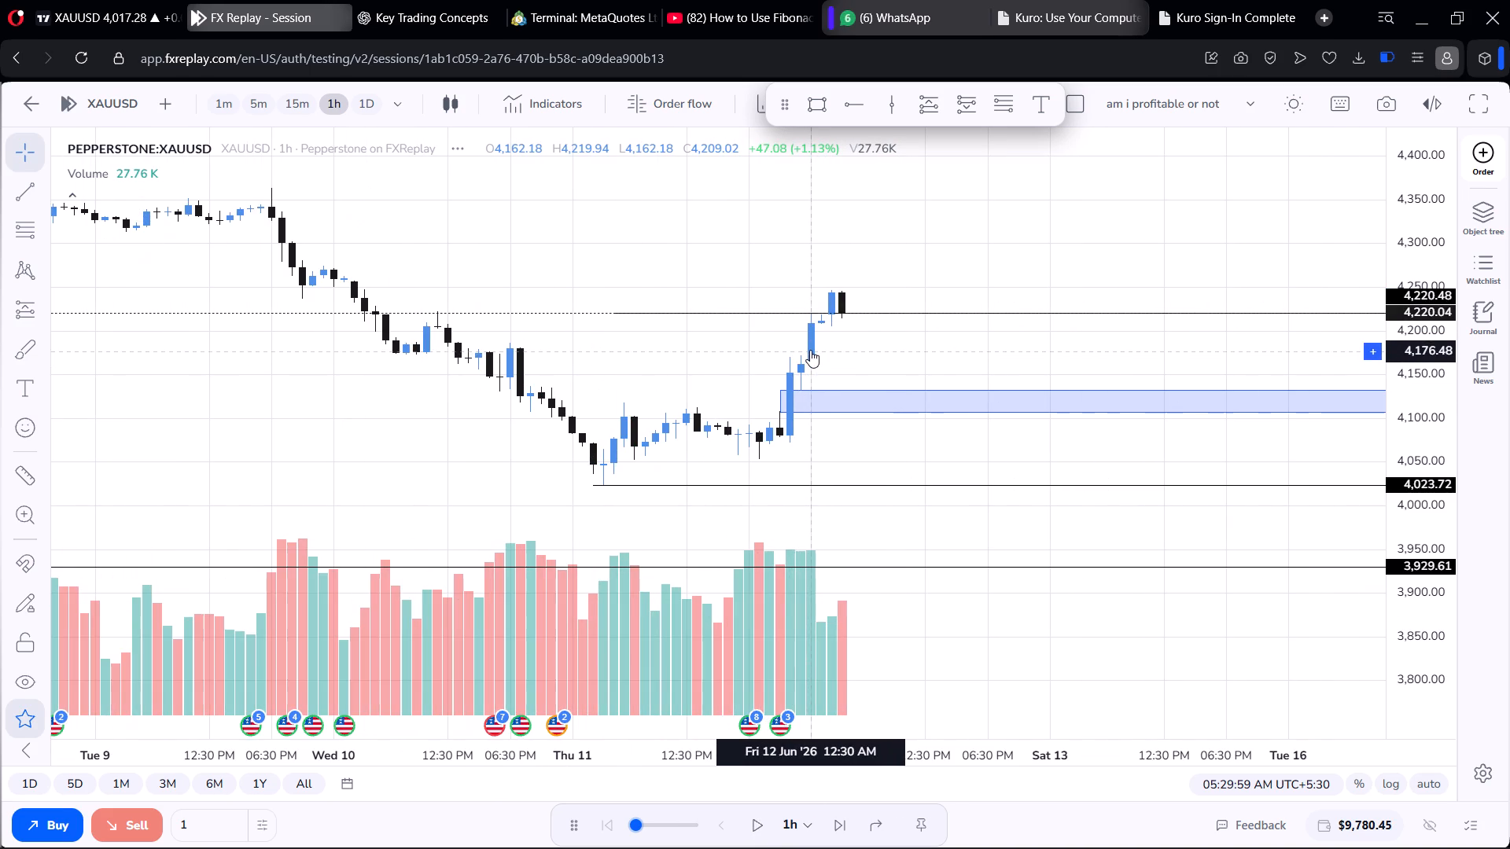
pyautogui.scroll(-4, 811, 343)
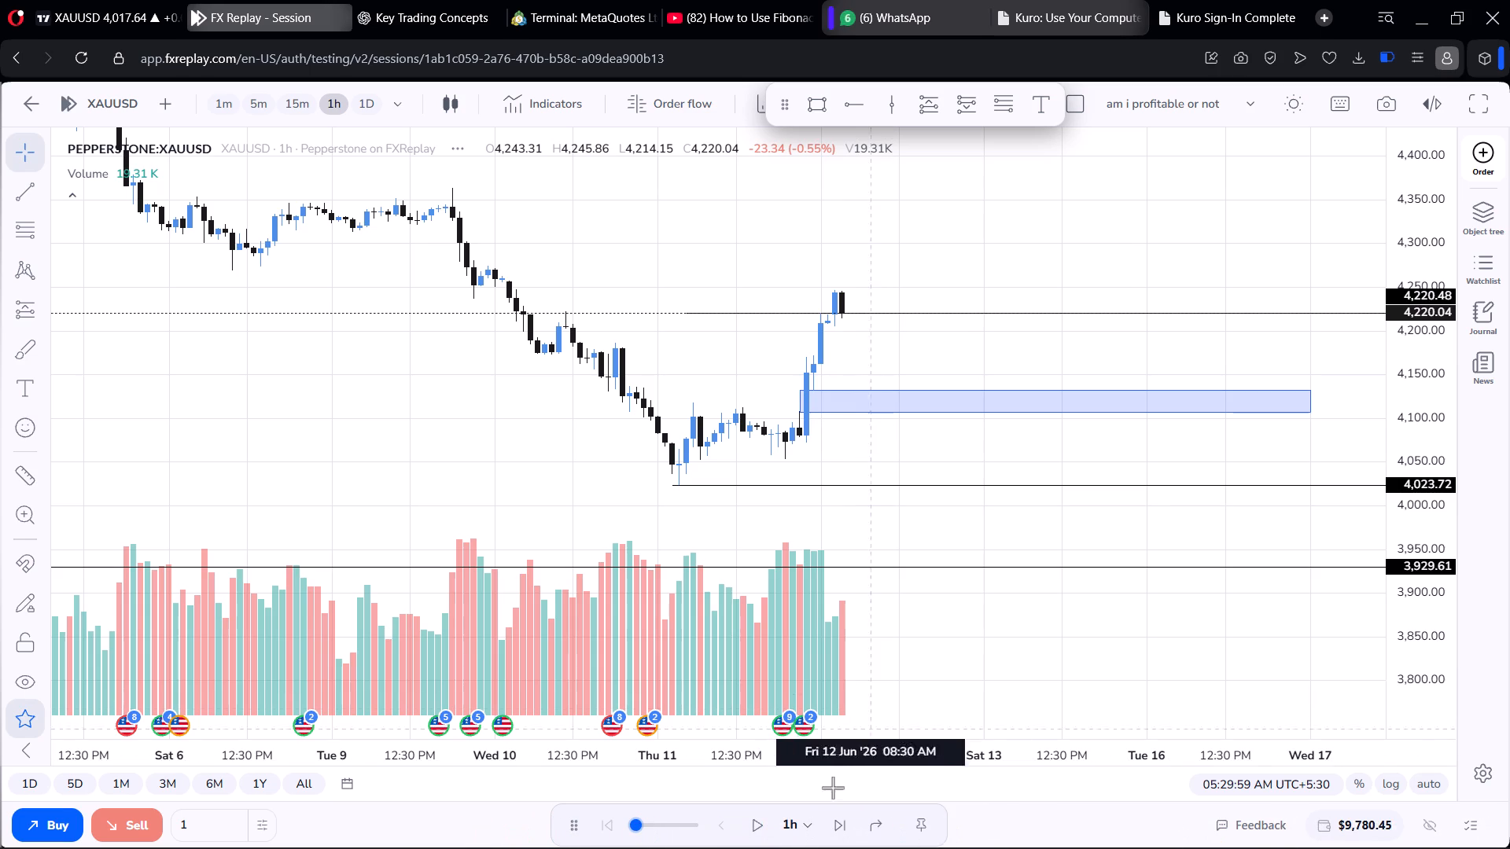
pyautogui.click(755, 827)
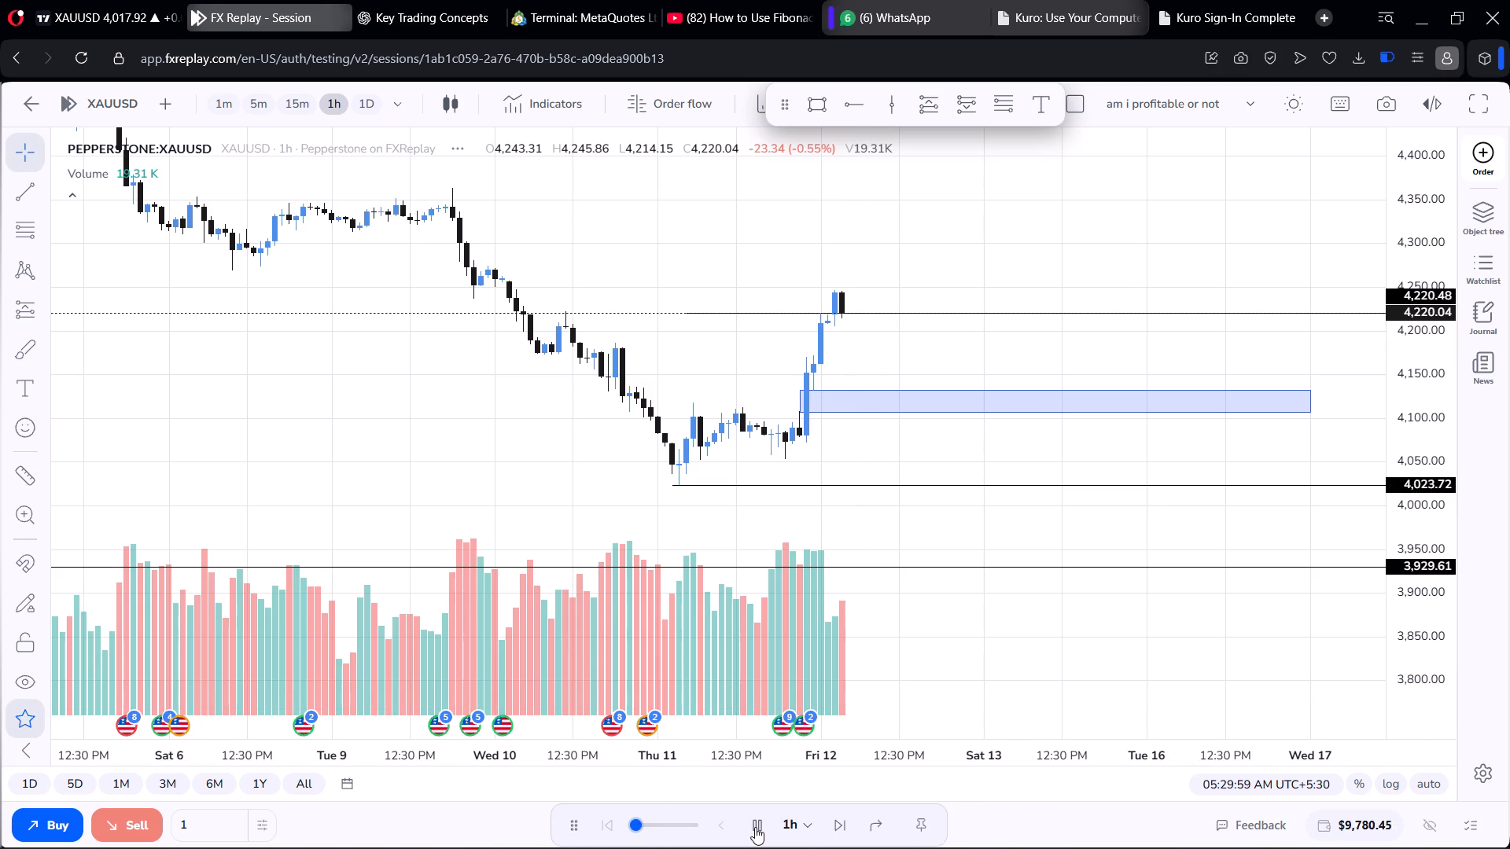
pyautogui.click(755, 827)
pyautogui.click(755, 827)
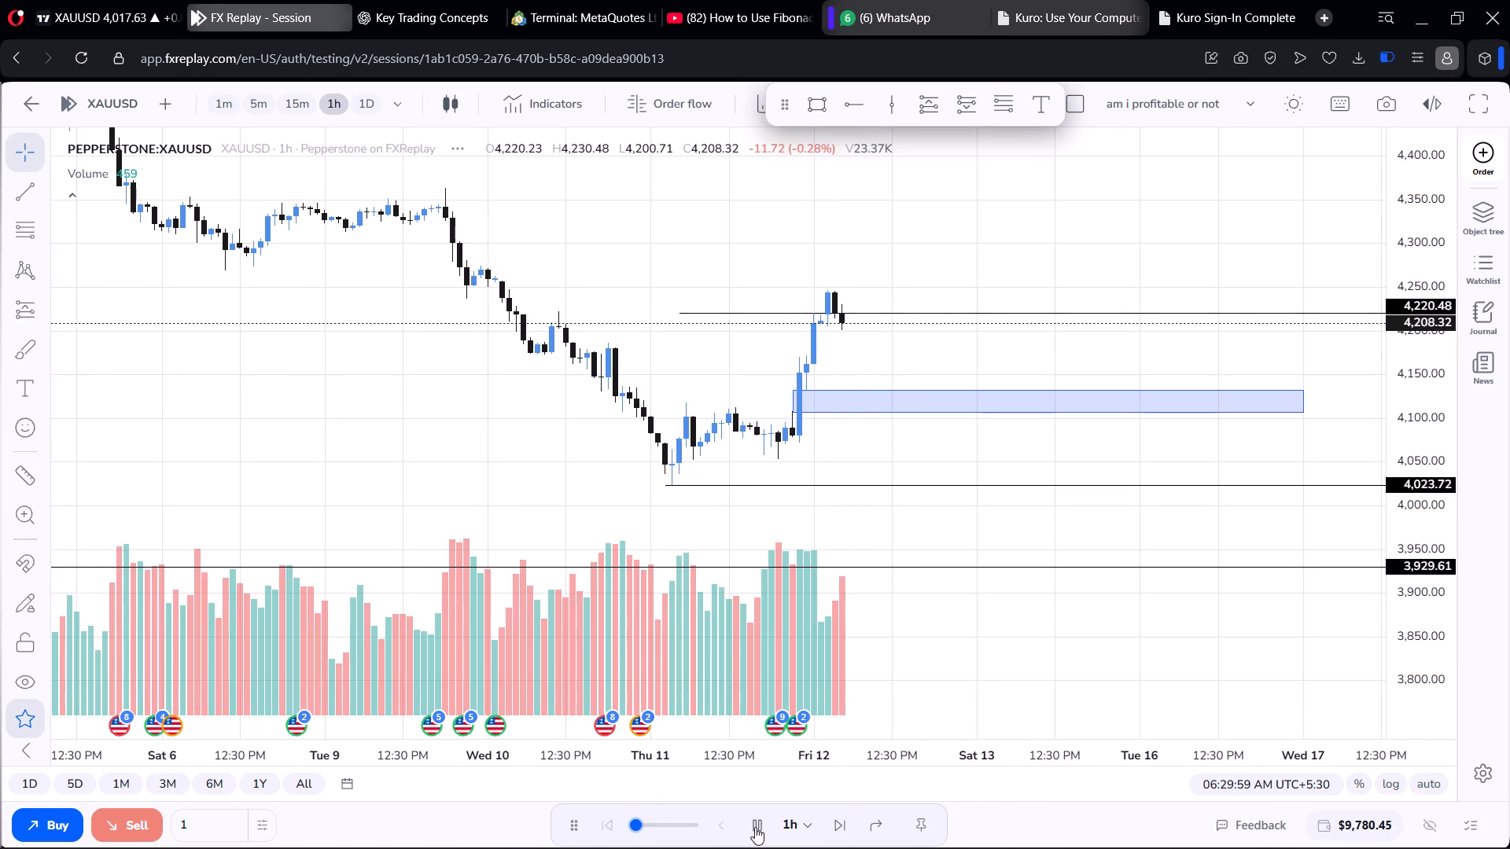
pyautogui.click(756, 825)
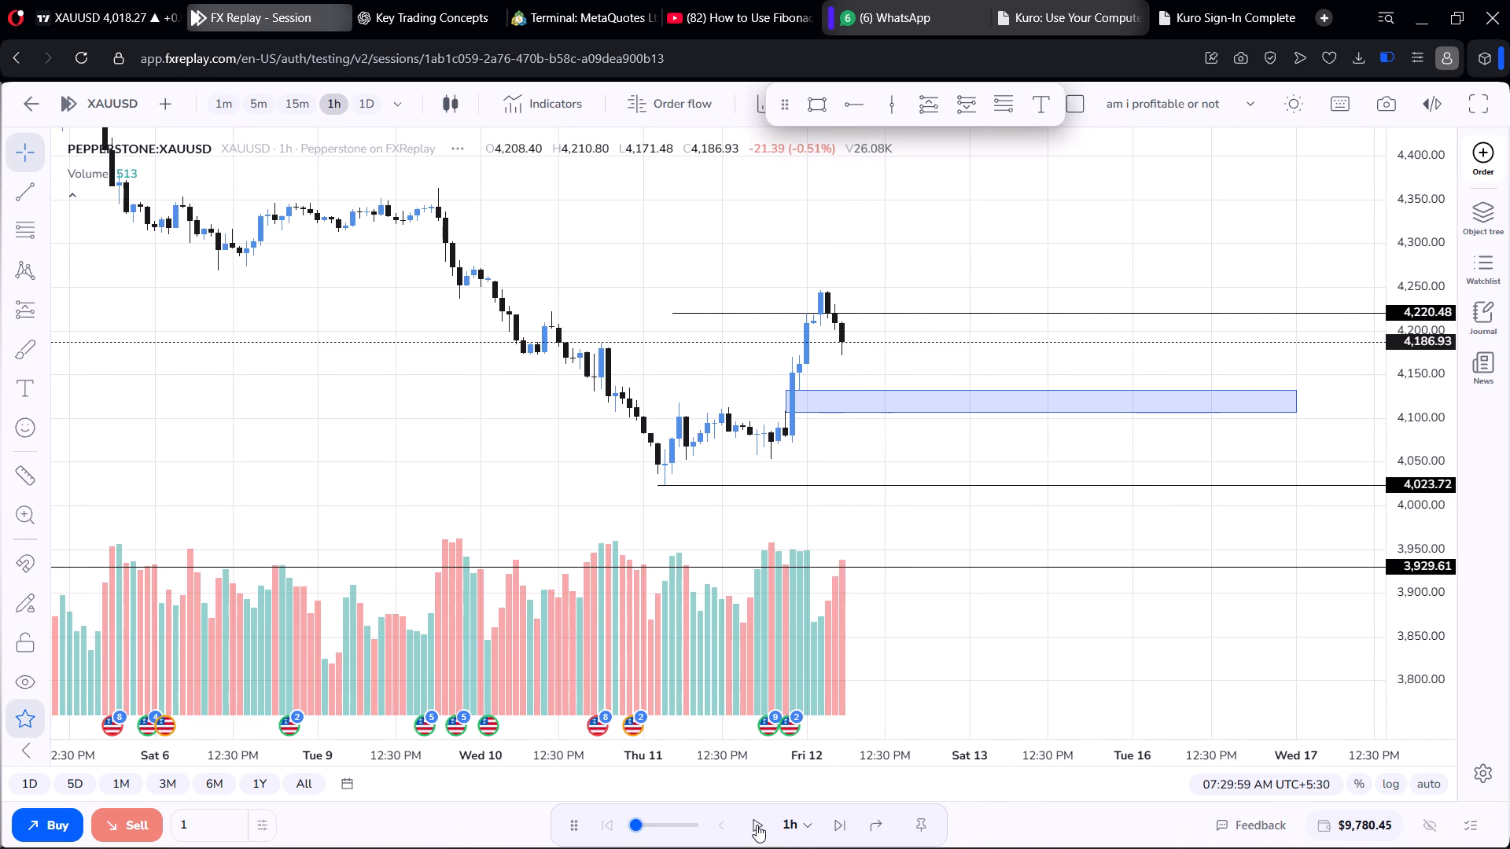
pyautogui.click(757, 825)
pyautogui.click(757, 822)
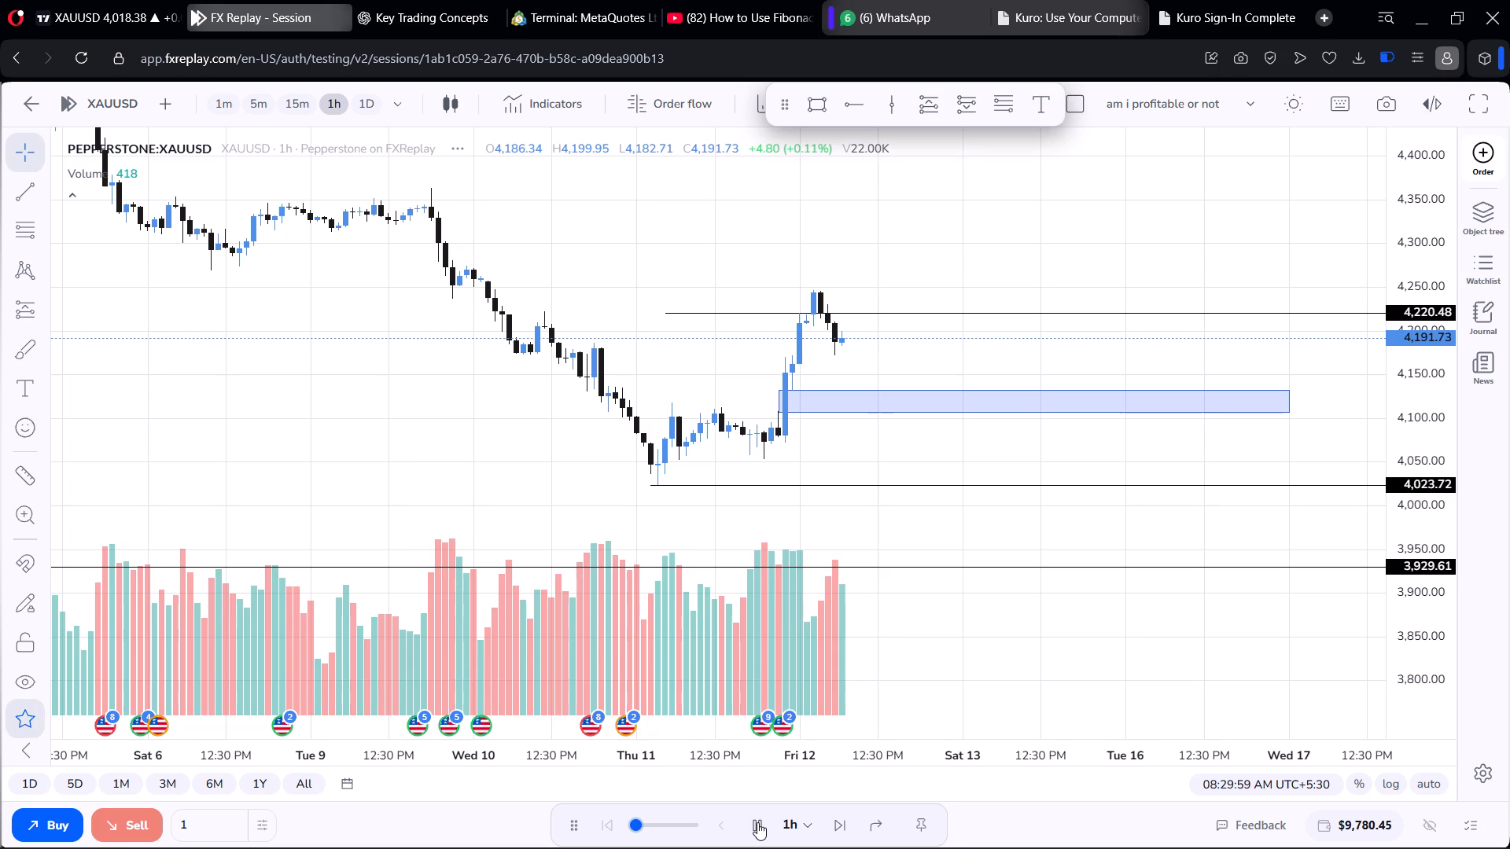
pyautogui.click(757, 822)
pyautogui.click(761, 821)
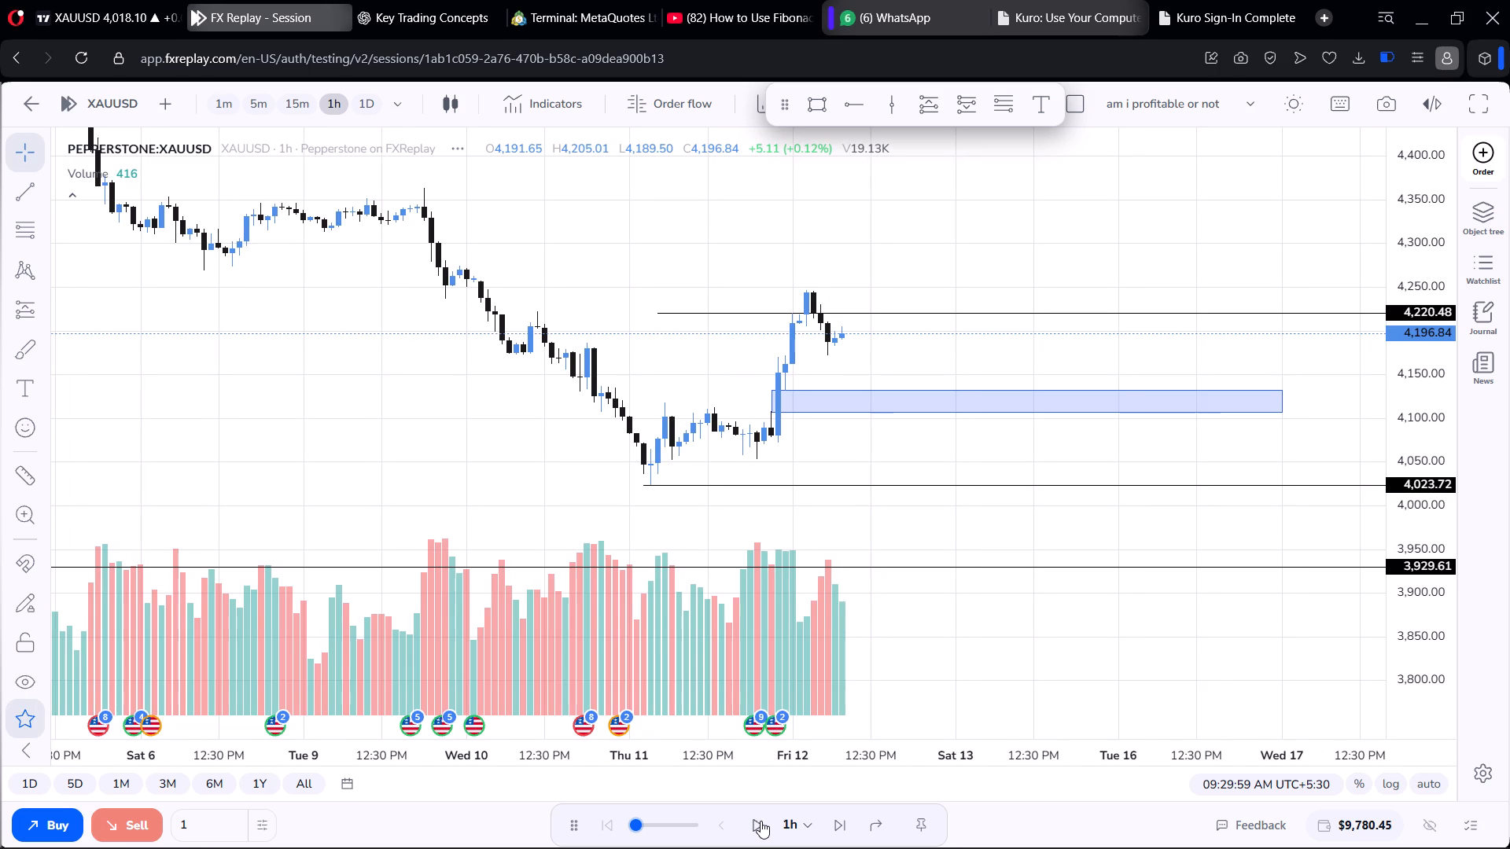
pyautogui.click(761, 821)
pyautogui.click(761, 821)
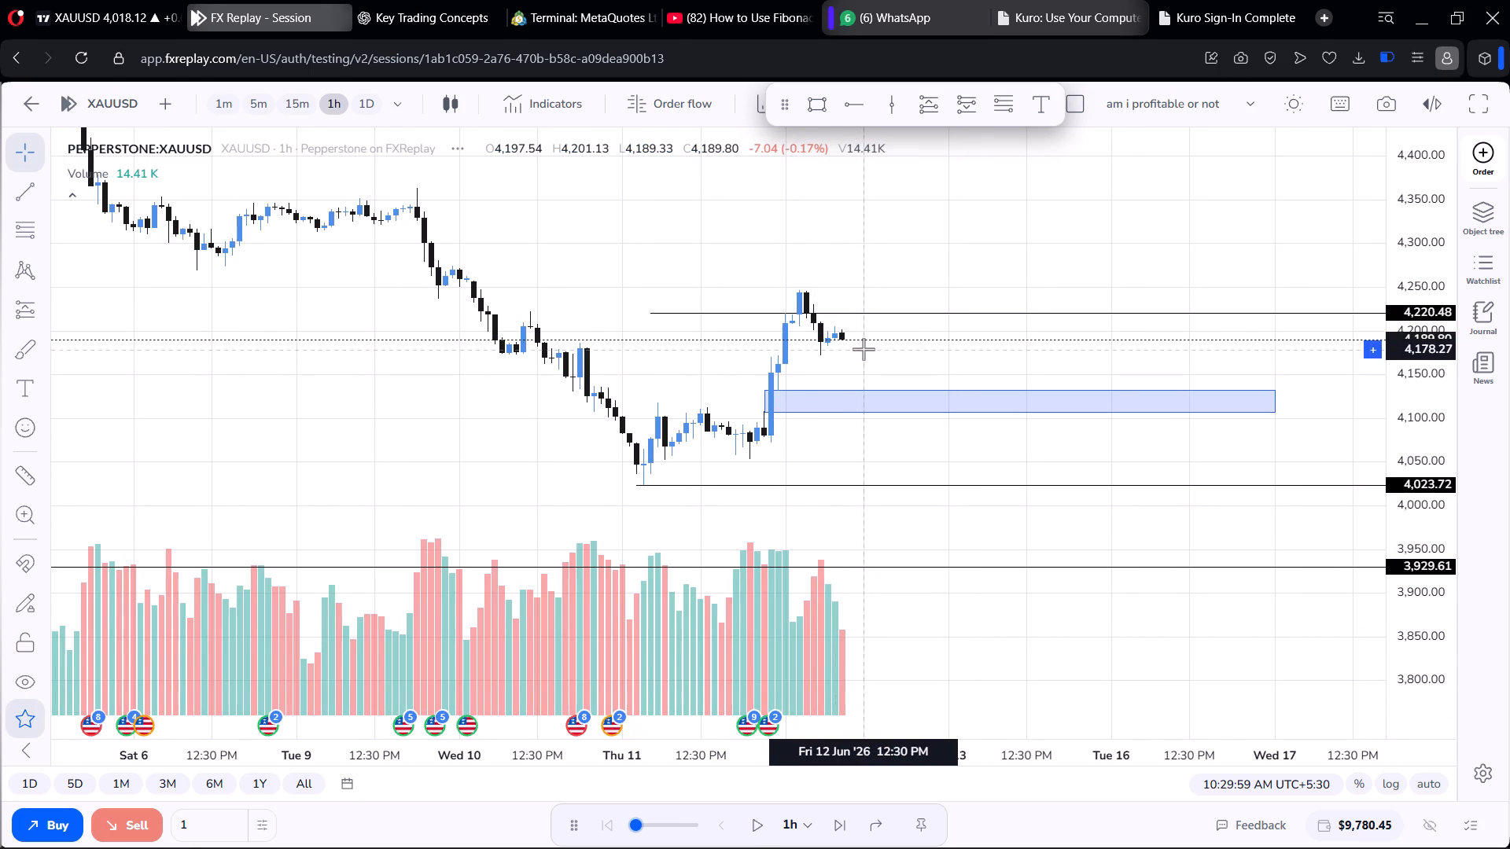
# Continue the 1-hour replay through the end of 12 June and stop at 04:29:59 AM on 15 June.
pyautogui.click(758, 820)
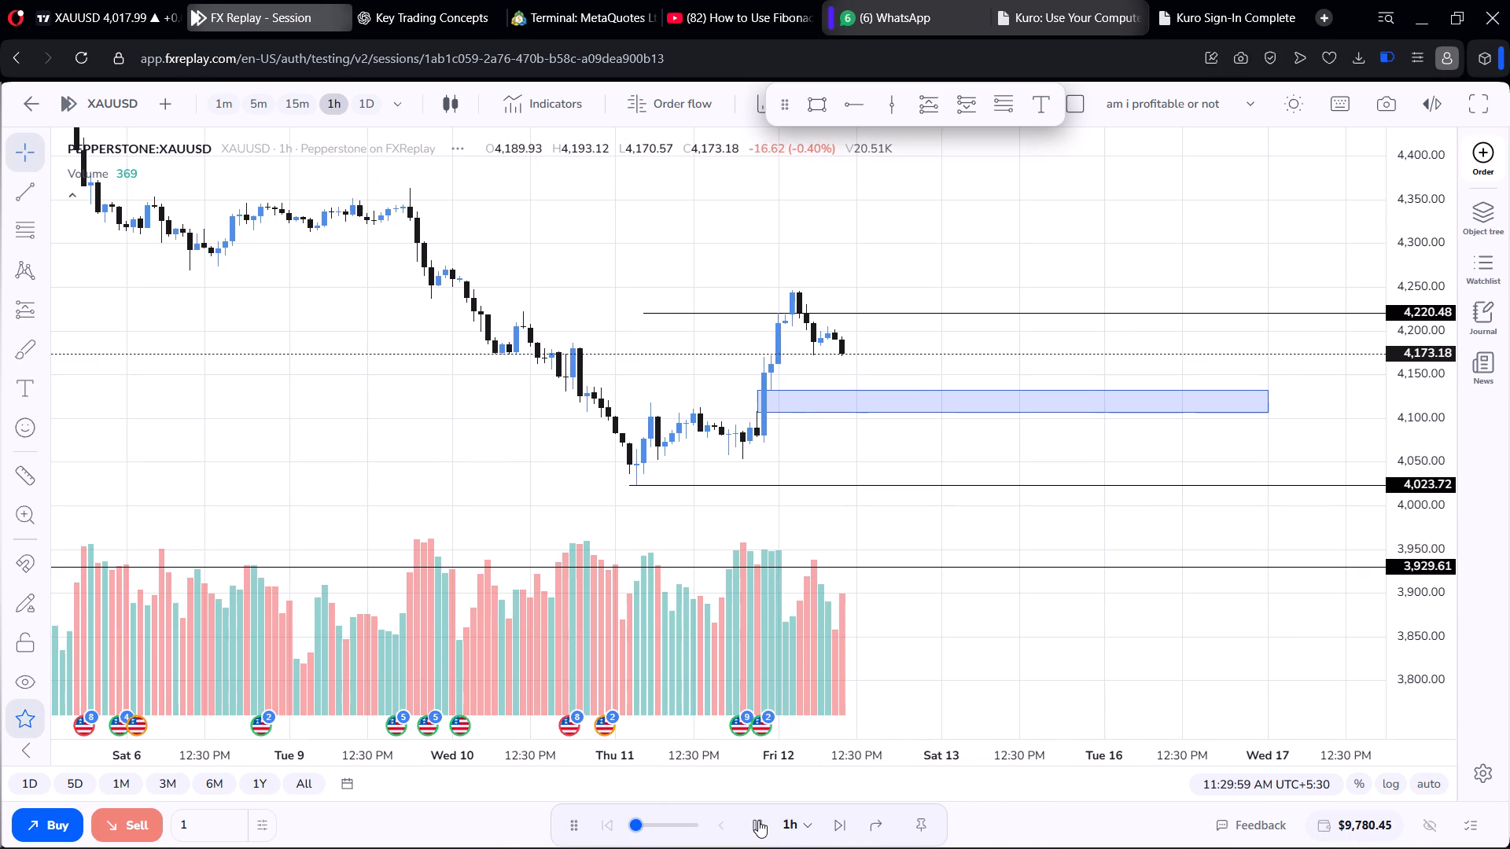
pyautogui.click(758, 820)
pyautogui.click(758, 820)
pyautogui.click(758, 820)
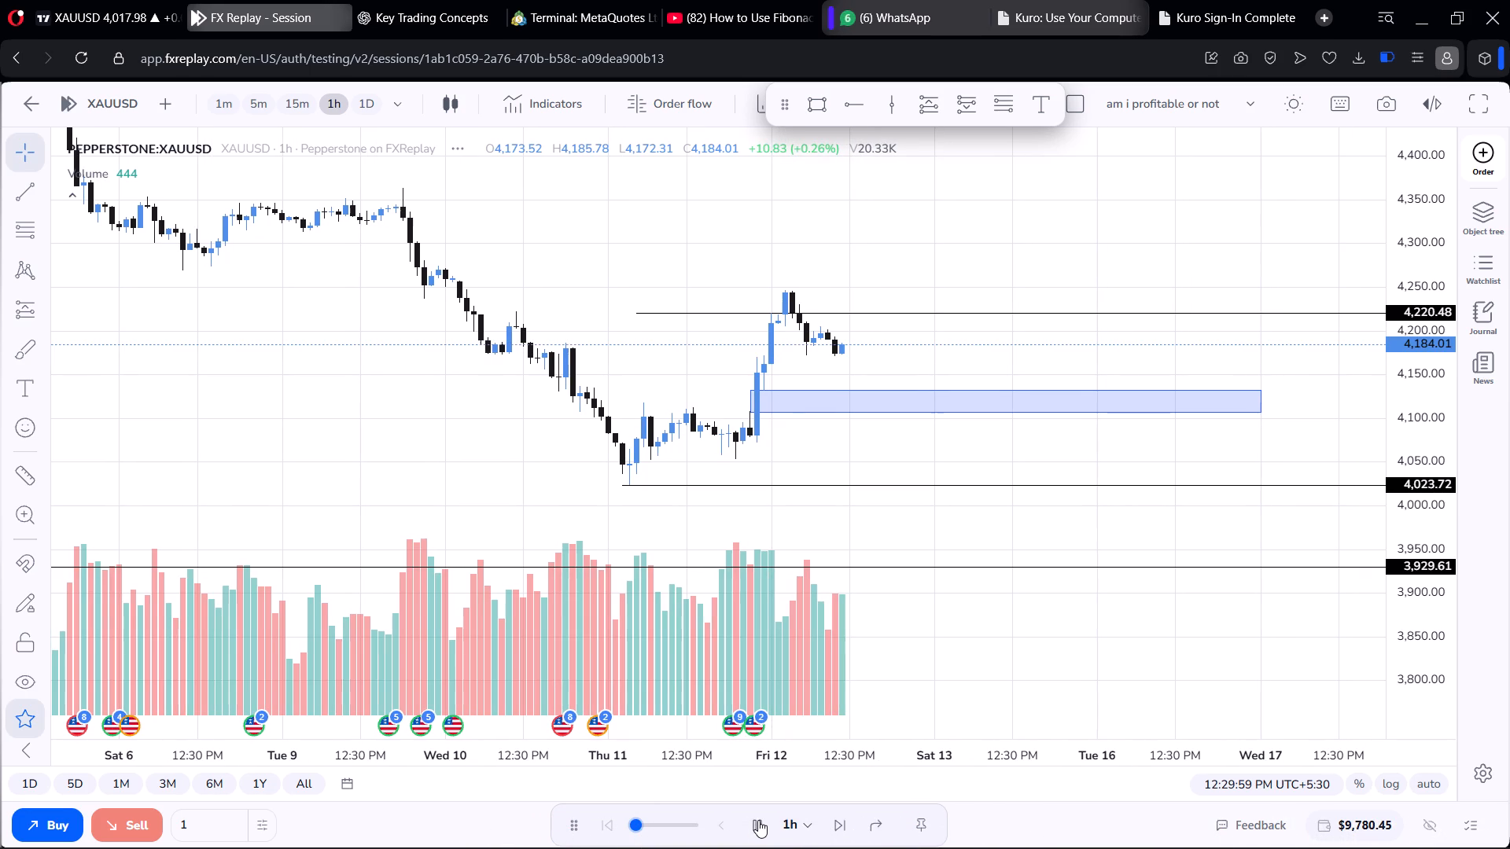
pyautogui.click(758, 820)
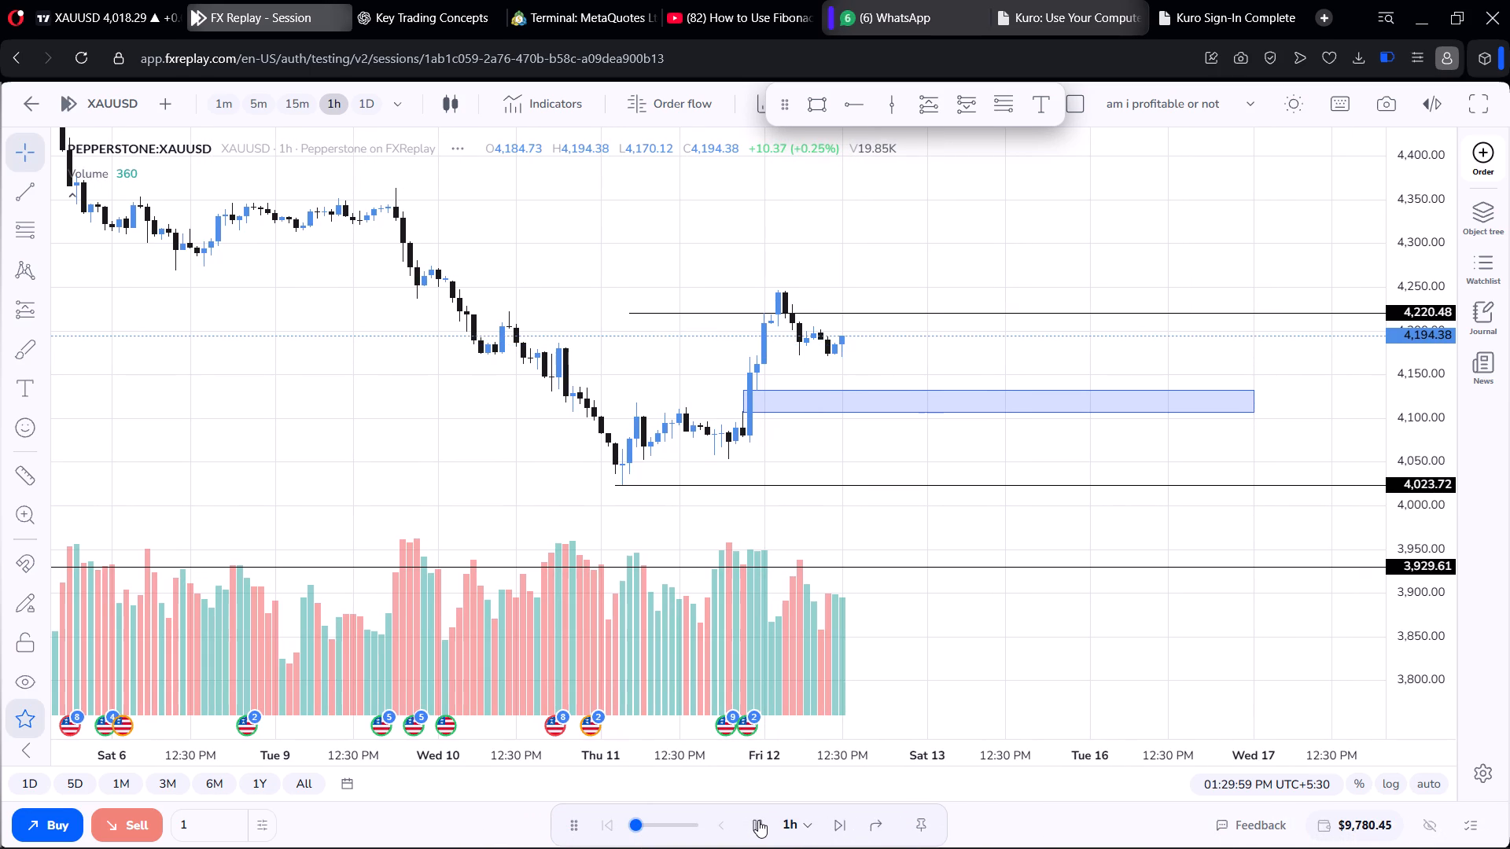
pyautogui.click(758, 819)
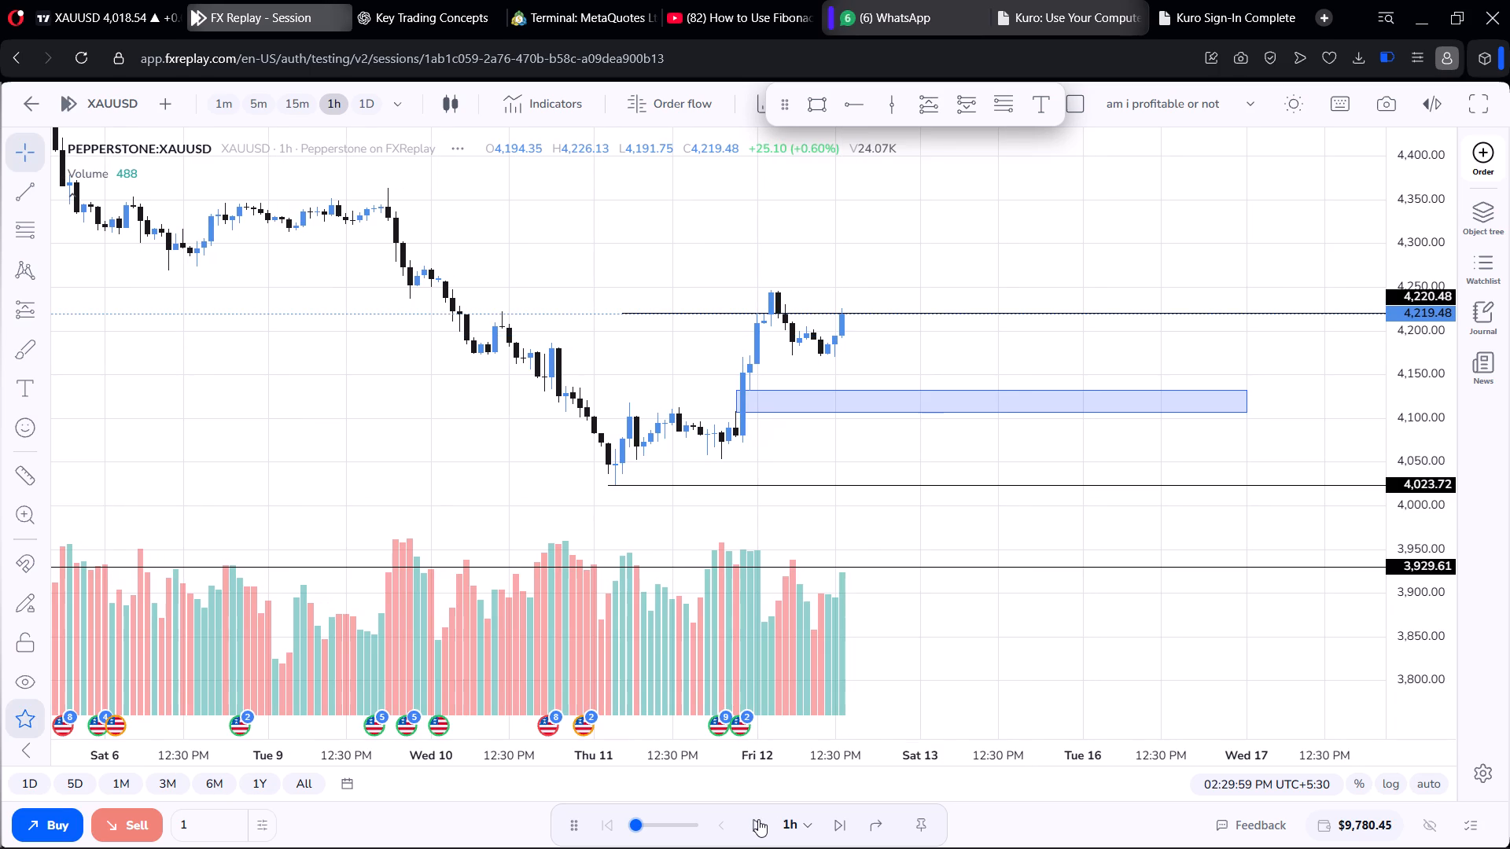
pyautogui.click(758, 818)
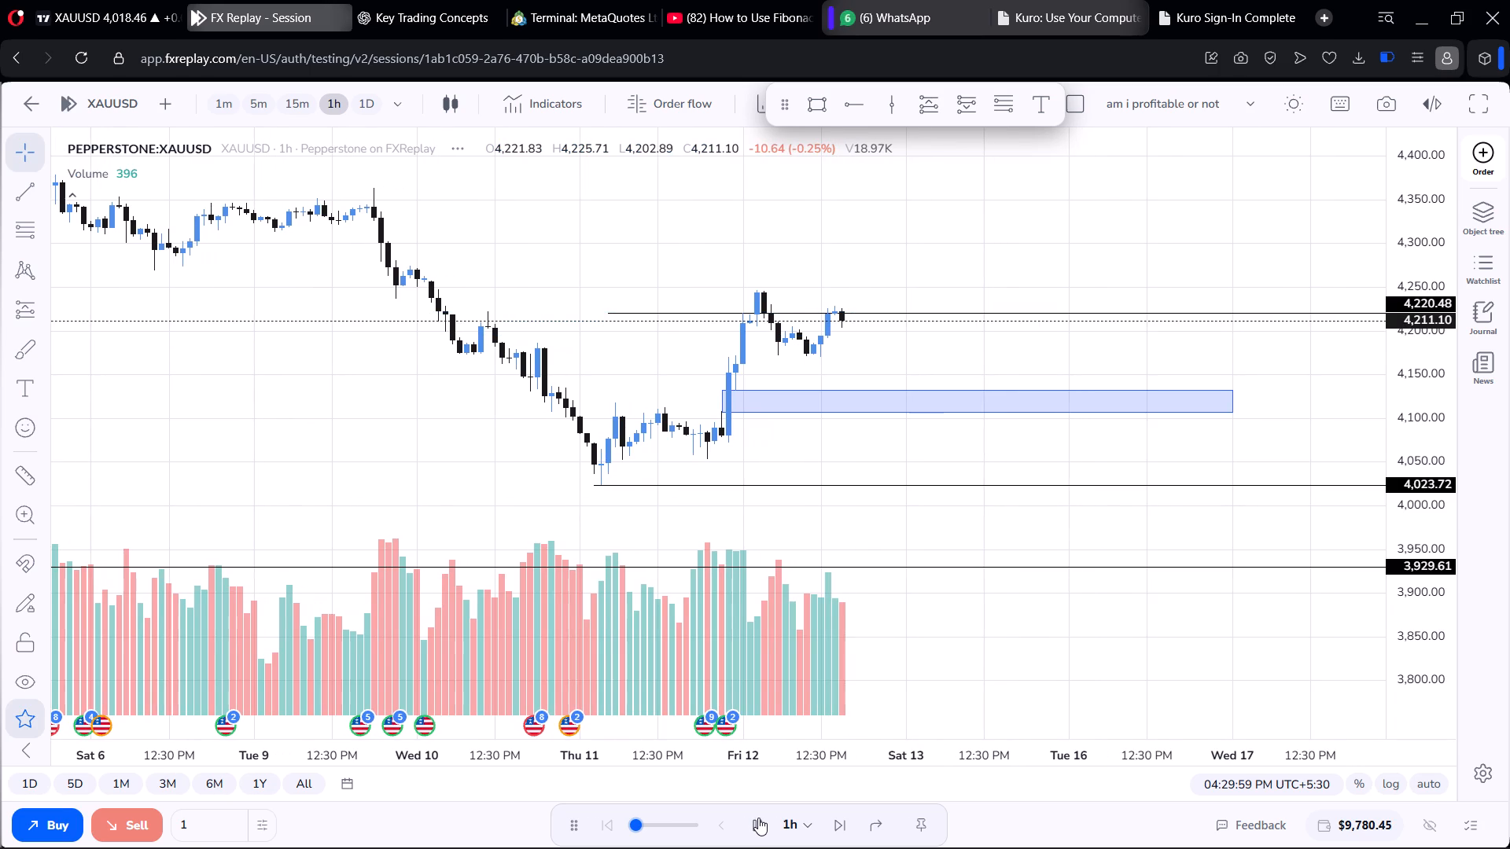
pyautogui.click(758, 818)
pyautogui.click(759, 817)
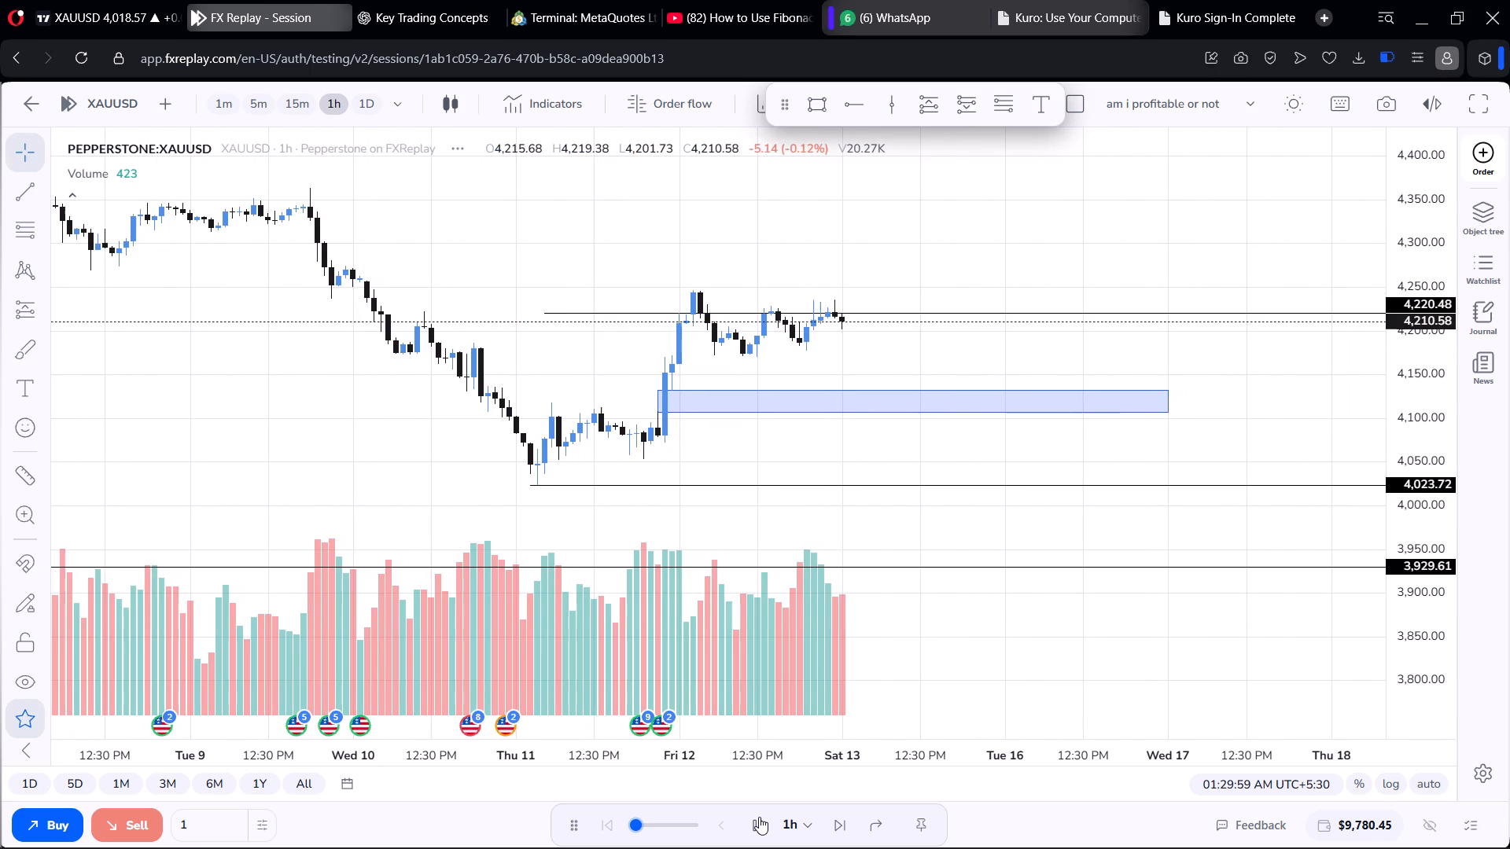
pyautogui.click(759, 817)
pyautogui.click(759, 817)
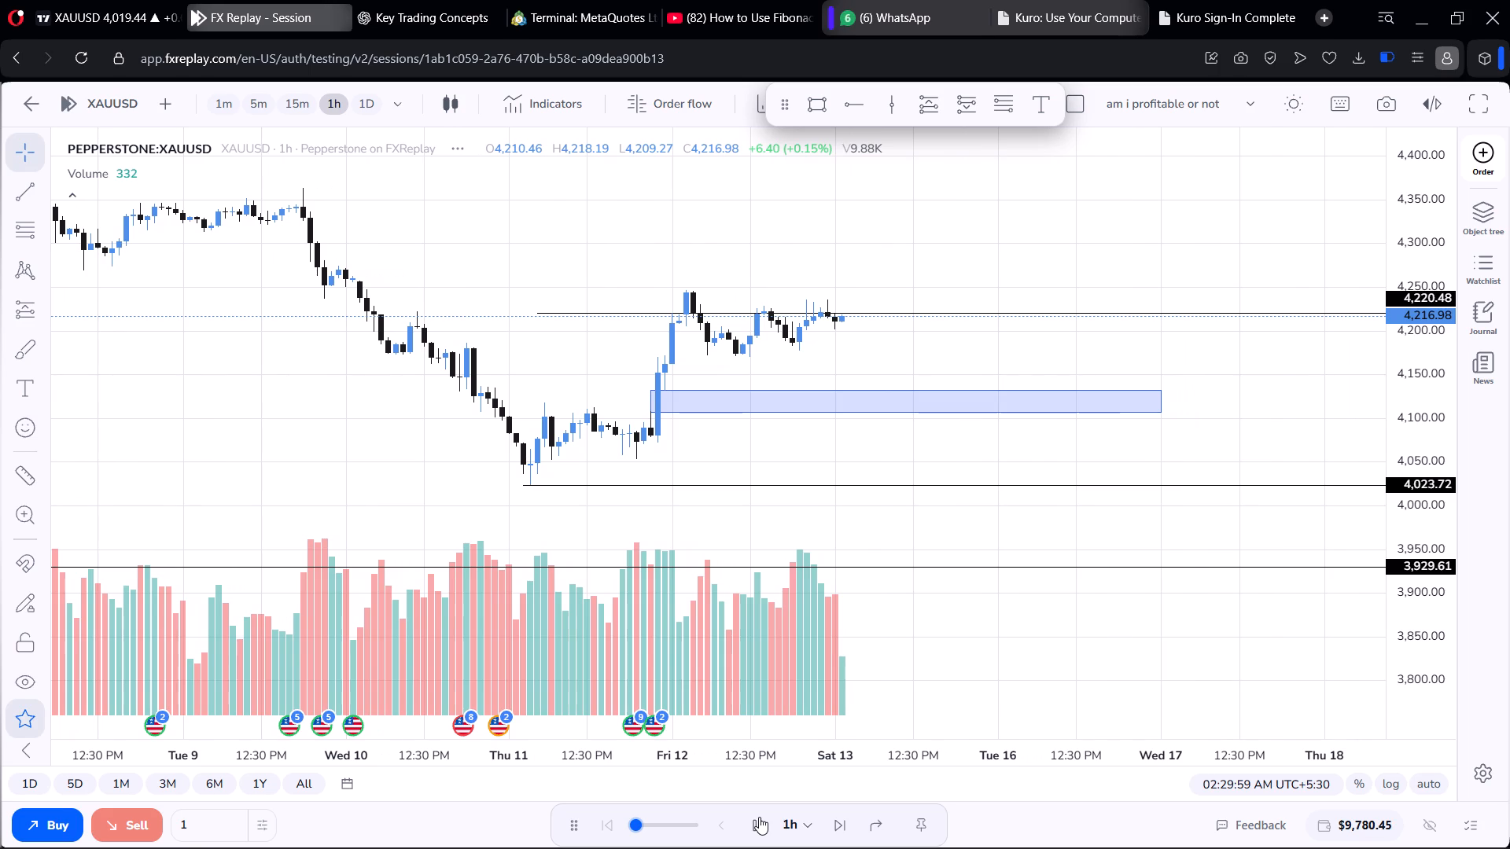
pyautogui.click(759, 817)
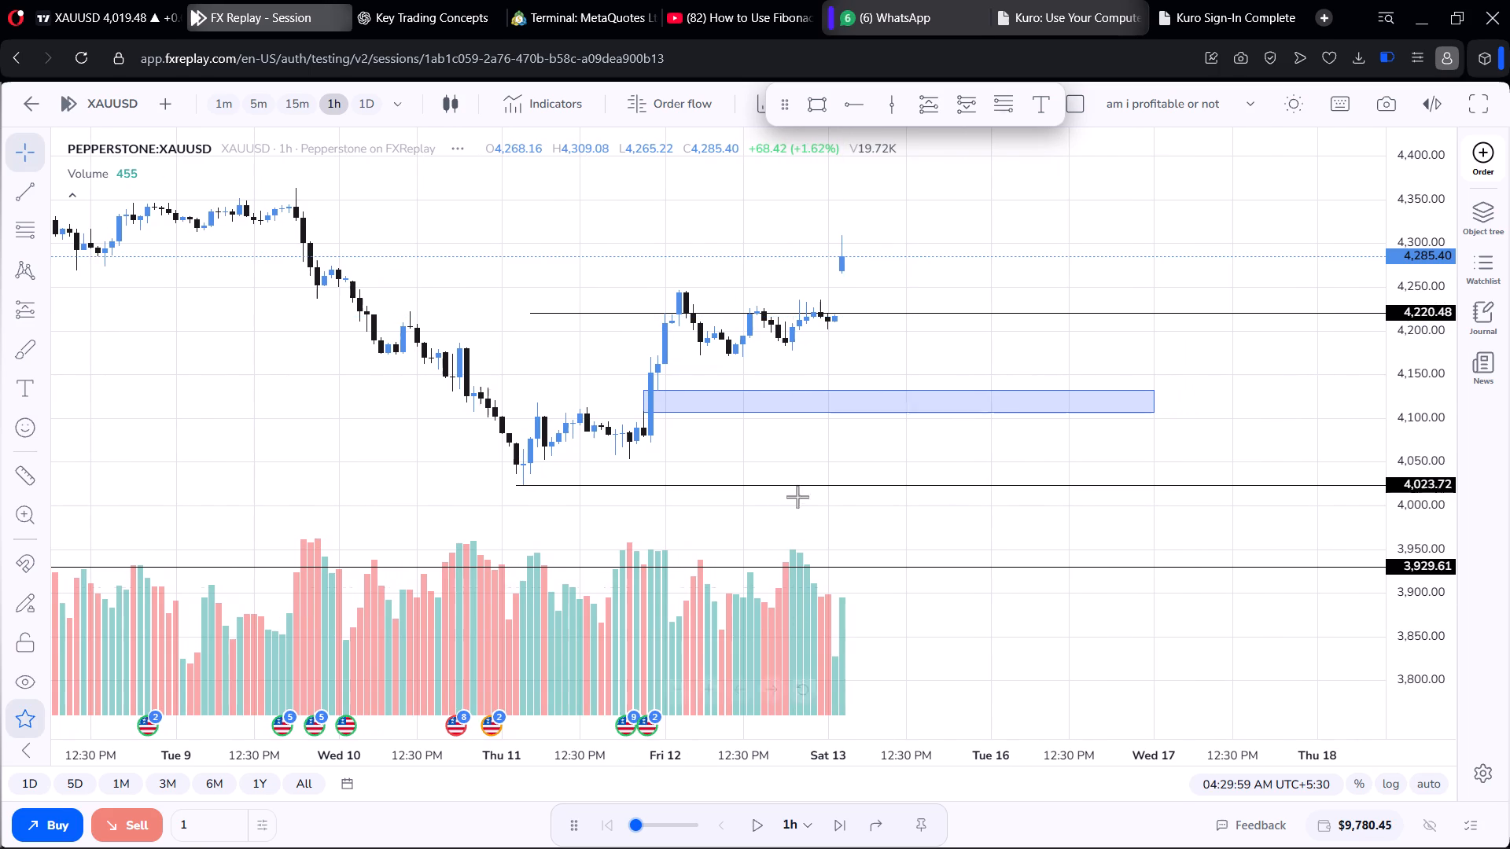
# Examine the latest 15 June candle against the 4,220.48 level and select the rectangle zone below price.
pyautogui.scroll(5, 818, 413)
pyautogui.scroll(-6, 818, 411)
pyautogui.scroll(1, 817, 411)
pyautogui.scroll(-11, 817, 411)
pyautogui.click(820, 394)
pyautogui.scroll(5, 869, 360)
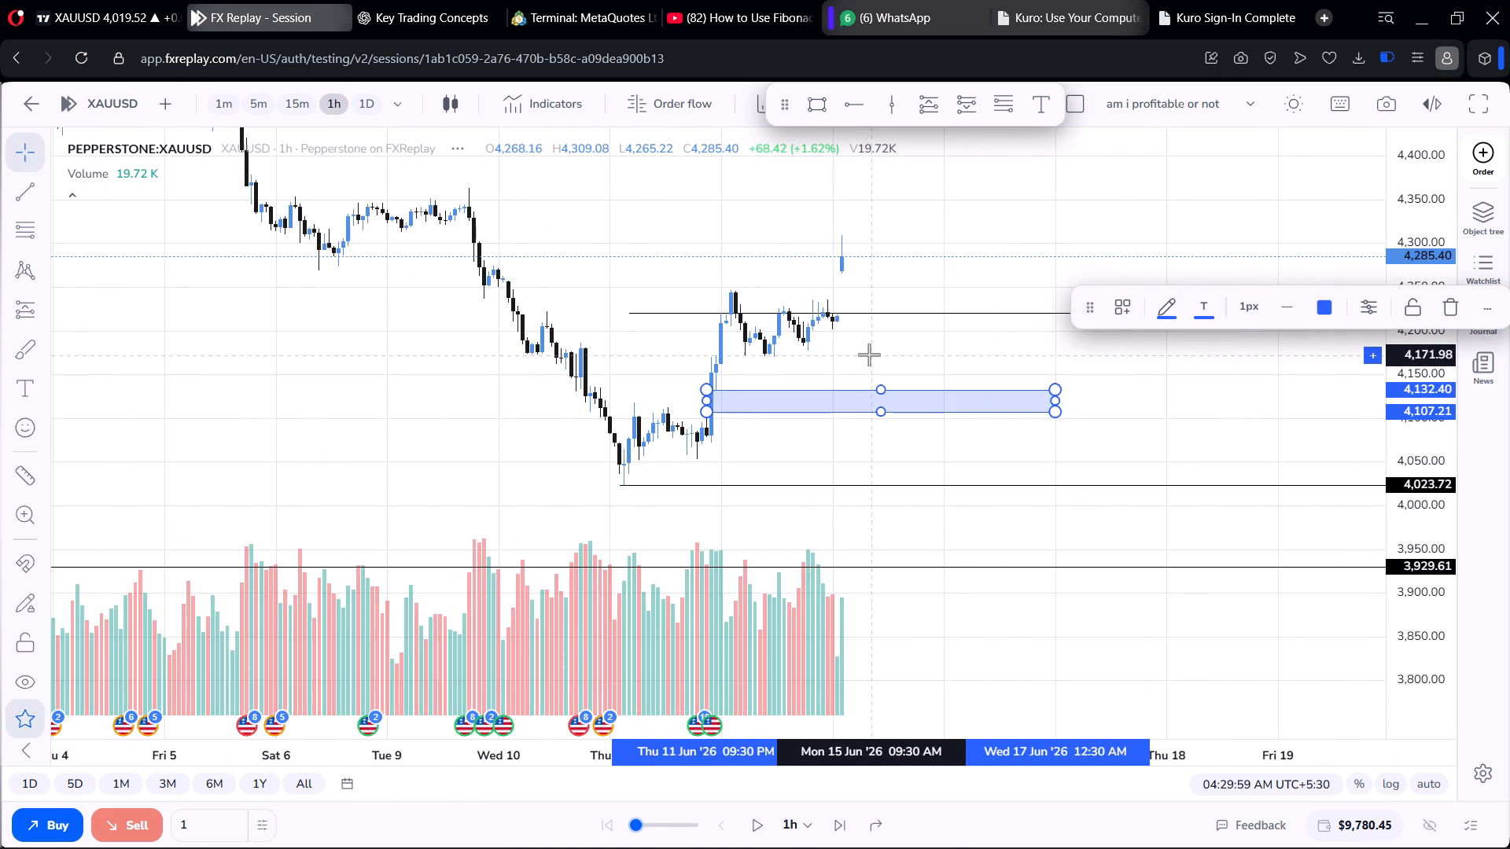
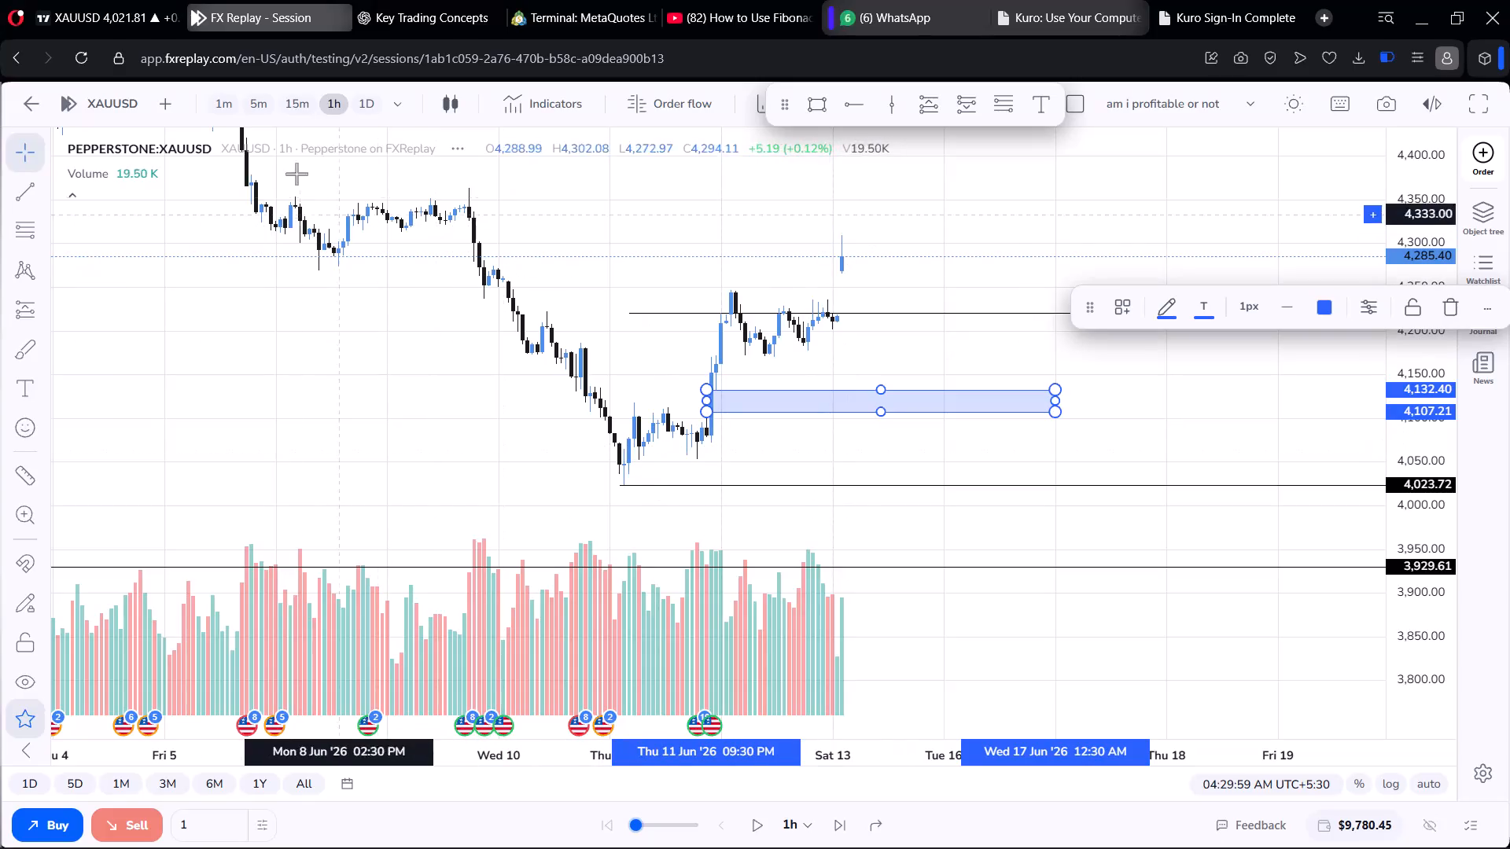
# Switch the chart to the daily timeframe and delete the rectangle zone between 4,107.21 and 4,132.40 at 11 June.
pyautogui.click(357, 94)
pyautogui.scroll(4, 476, 251)
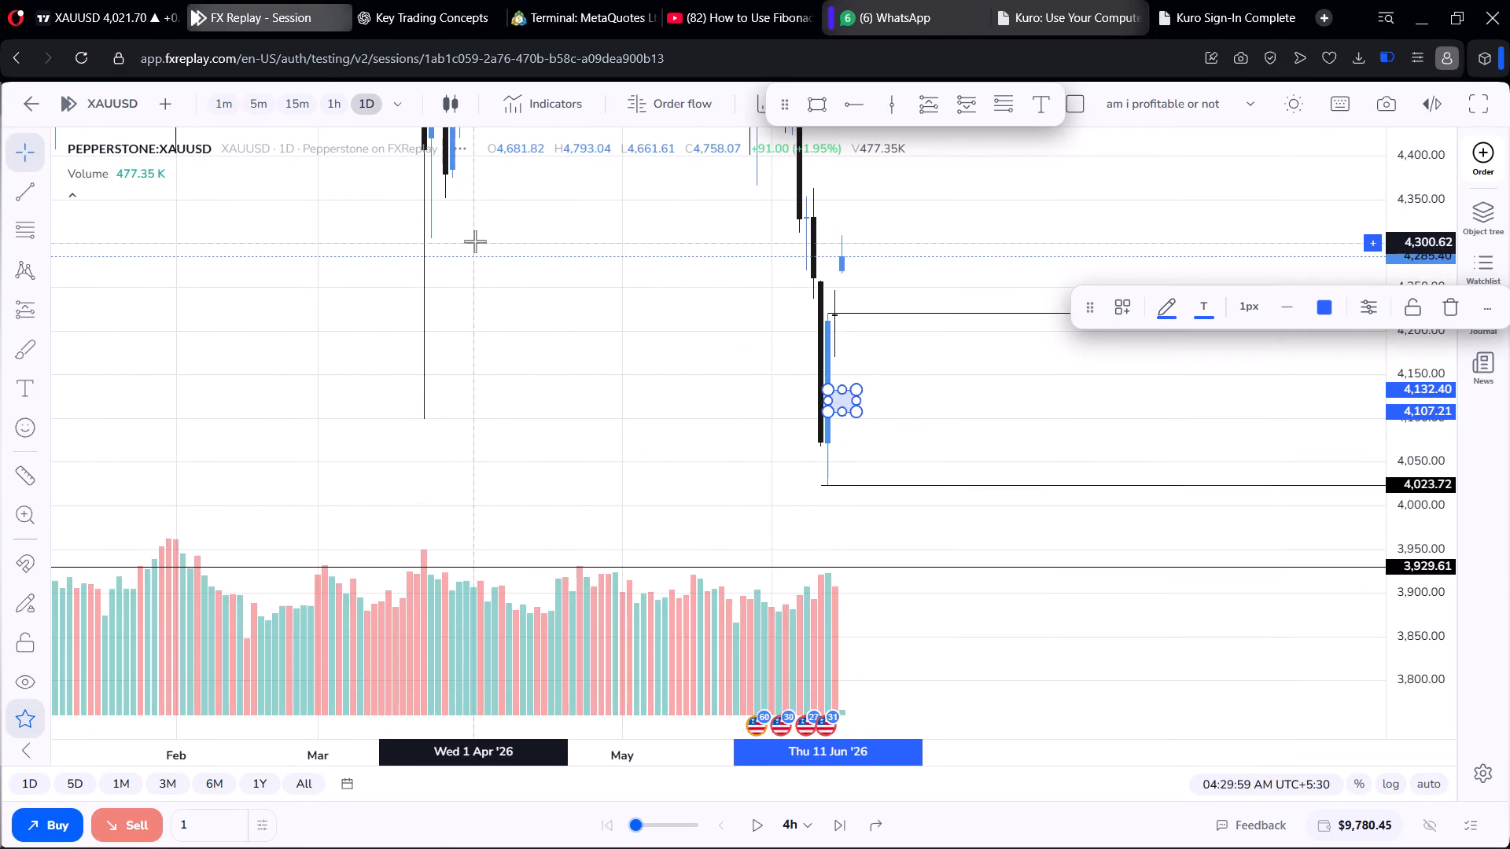
pyautogui.scroll(-4, 475, 241)
pyautogui.click(834, 402)
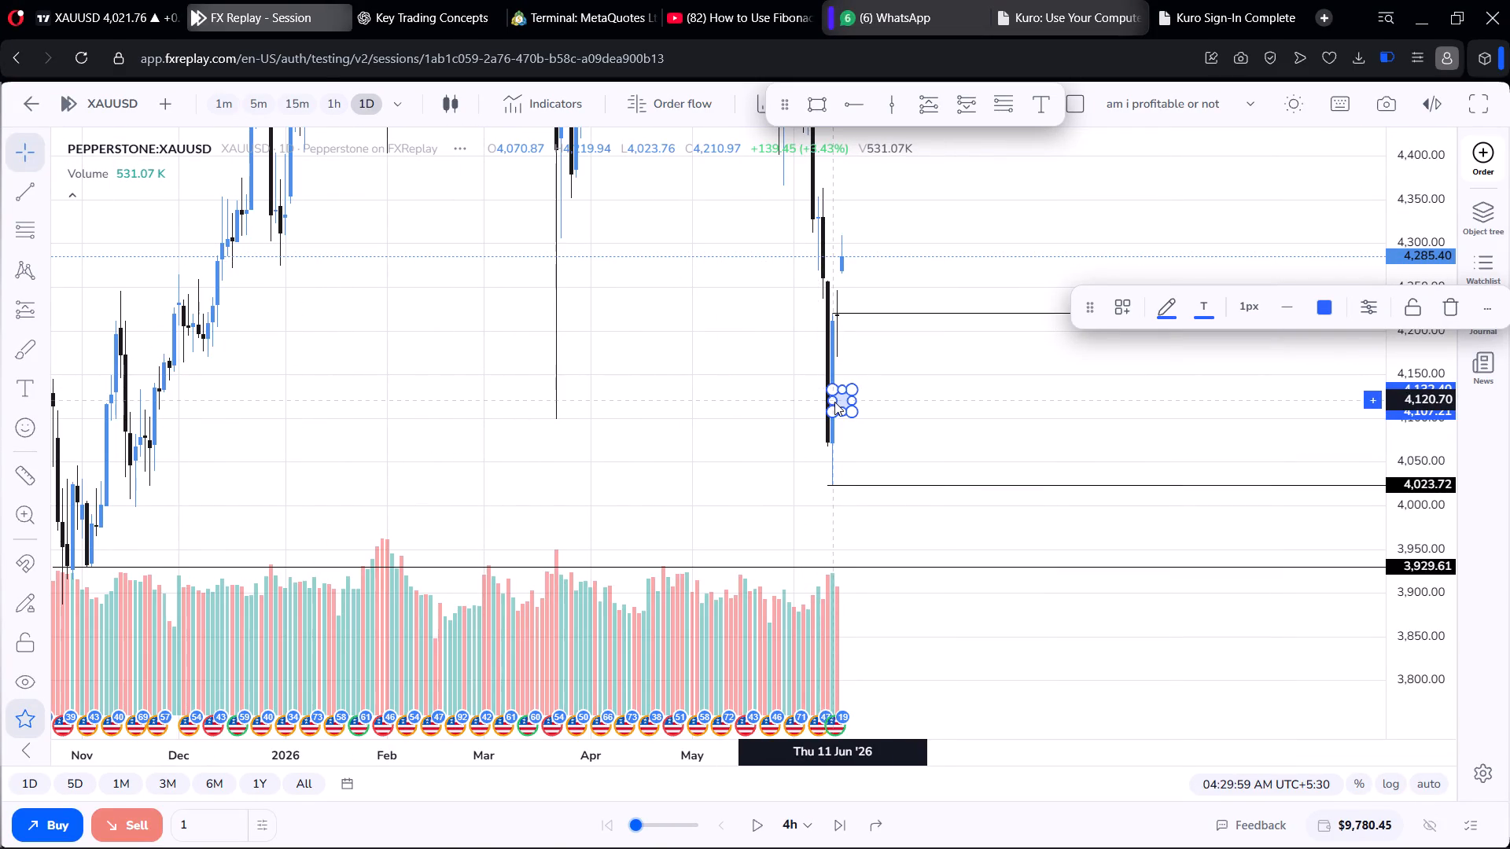
pyautogui.click(849, 384)
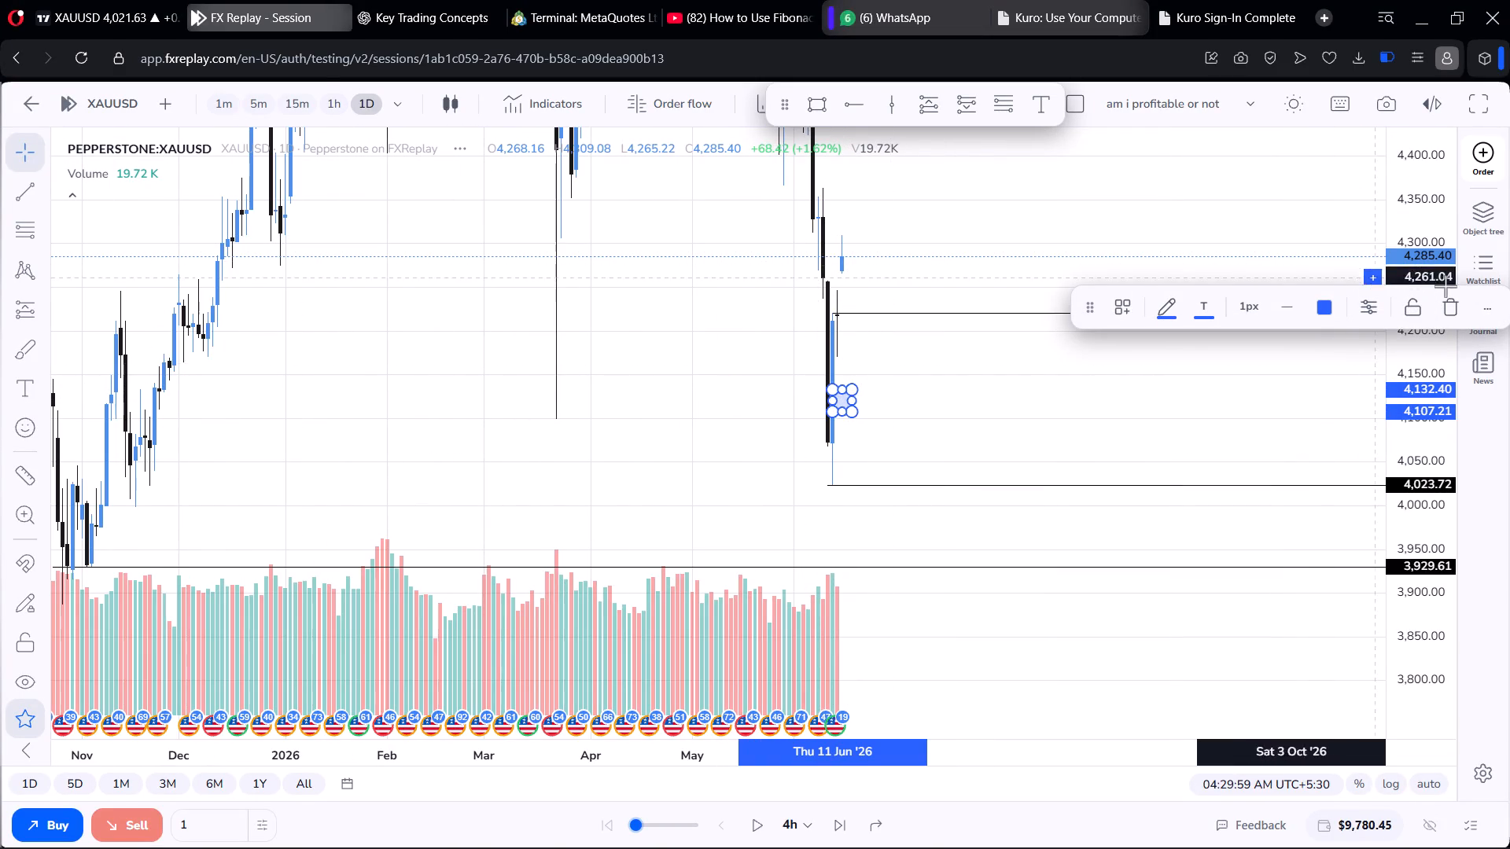
pyautogui.click(1447, 303)
# Examine the daily price structure from early 2026 to mid-June against the 4,220.48 and 4,023.72 levels.
pyautogui.scroll(5, 913, 337)
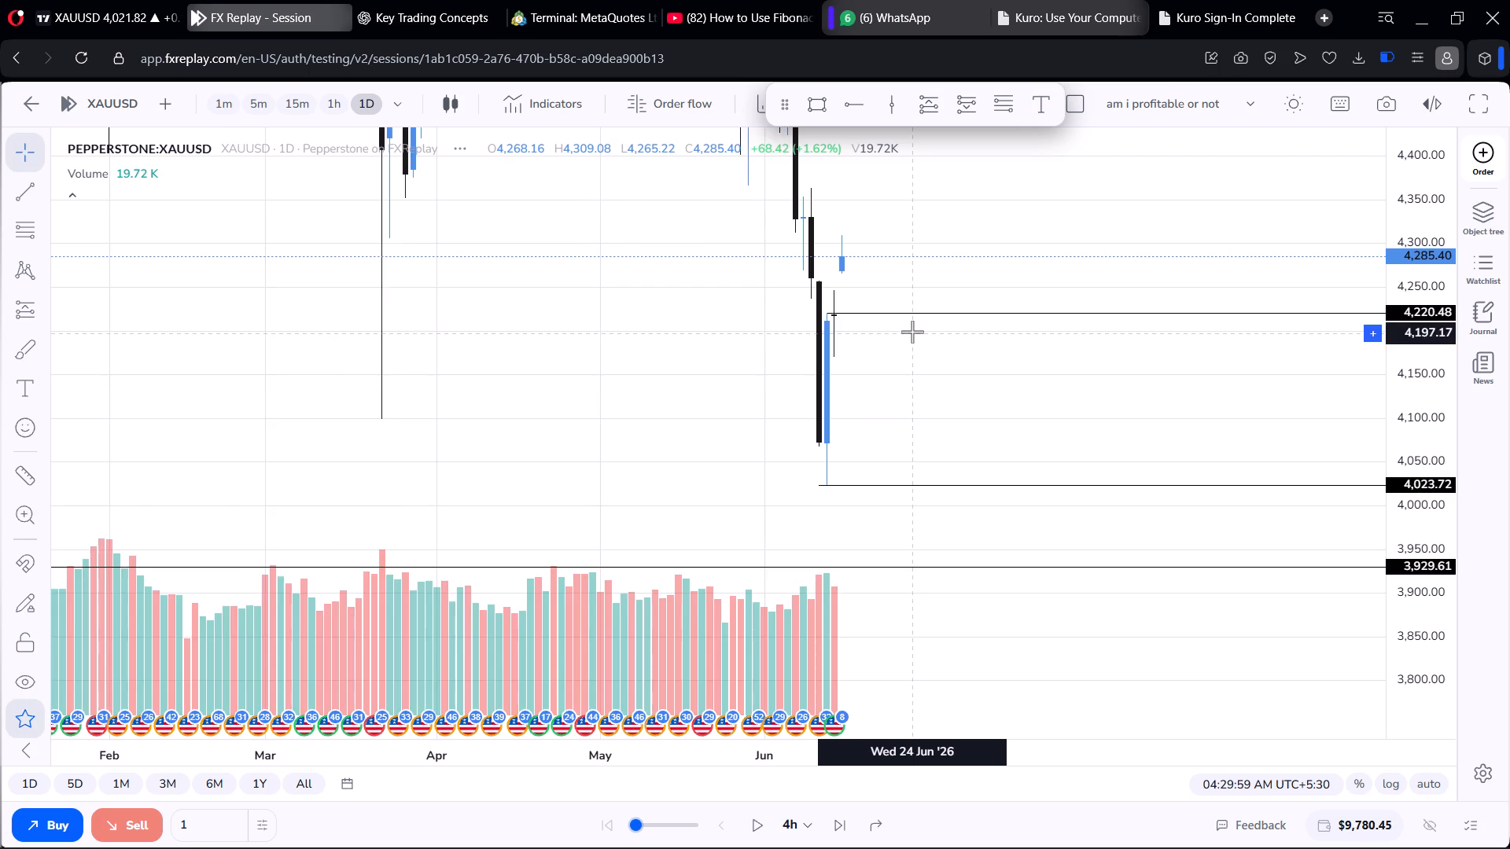
pyautogui.scroll(11, 912, 332)
pyautogui.scroll(-3, 912, 330)
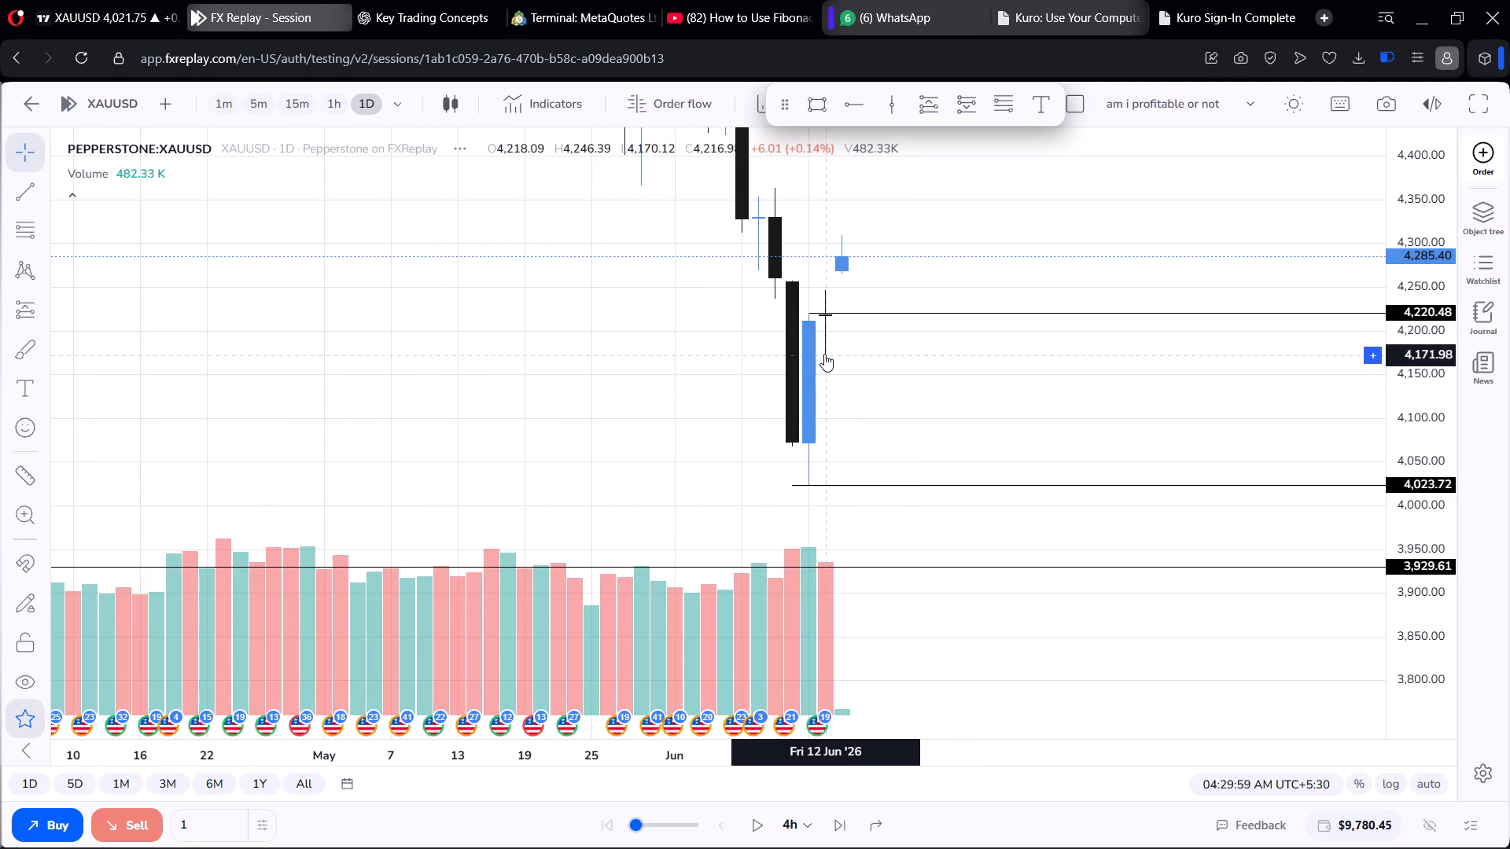
pyautogui.moveTo(833, 350); pyautogui.dragTo(845, 366)
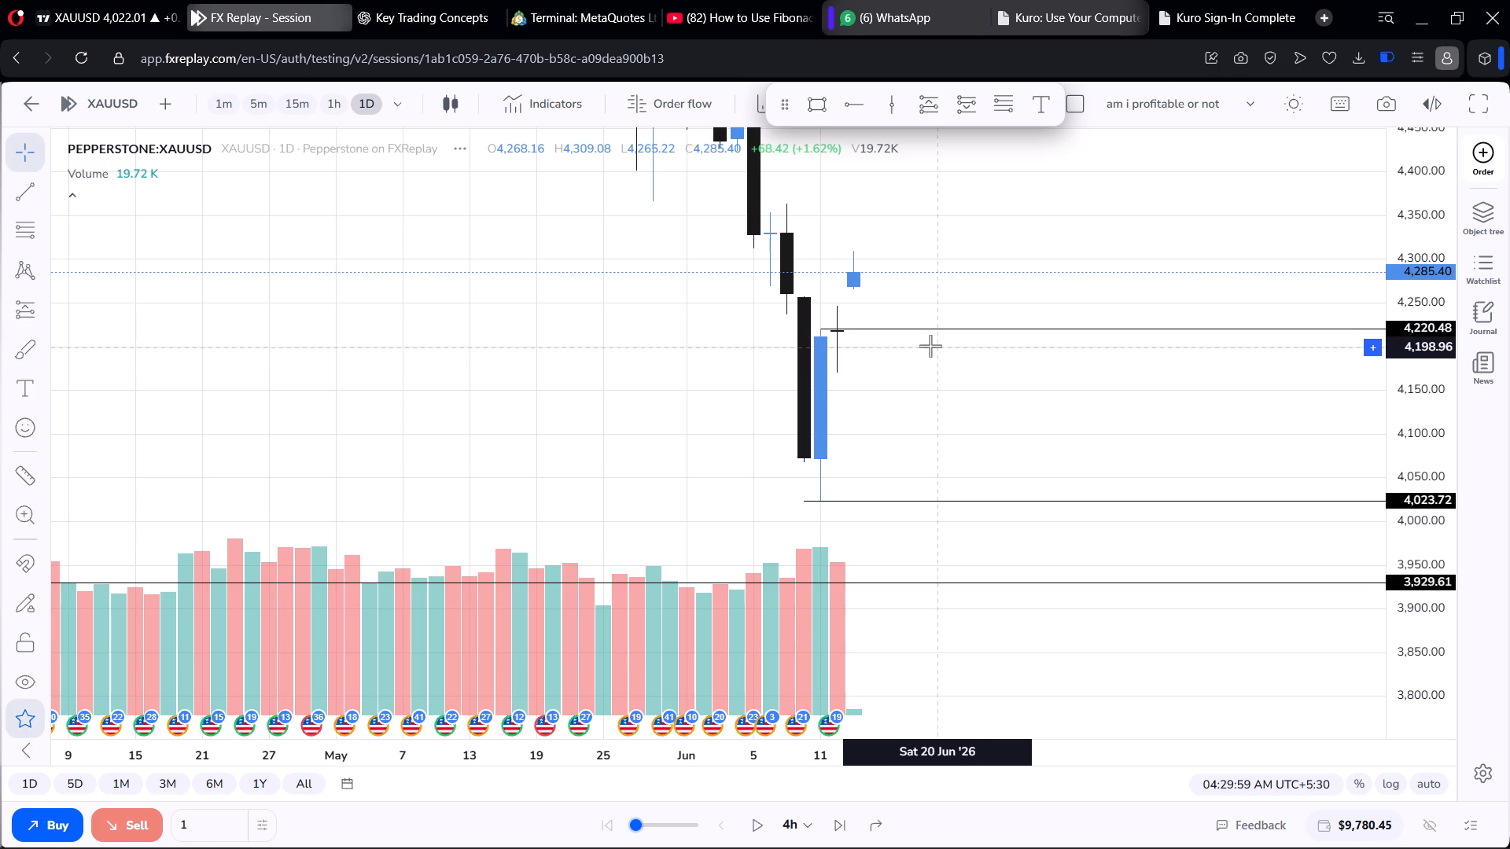
pyautogui.moveTo(909, 247); pyautogui.dragTo(878, 443)
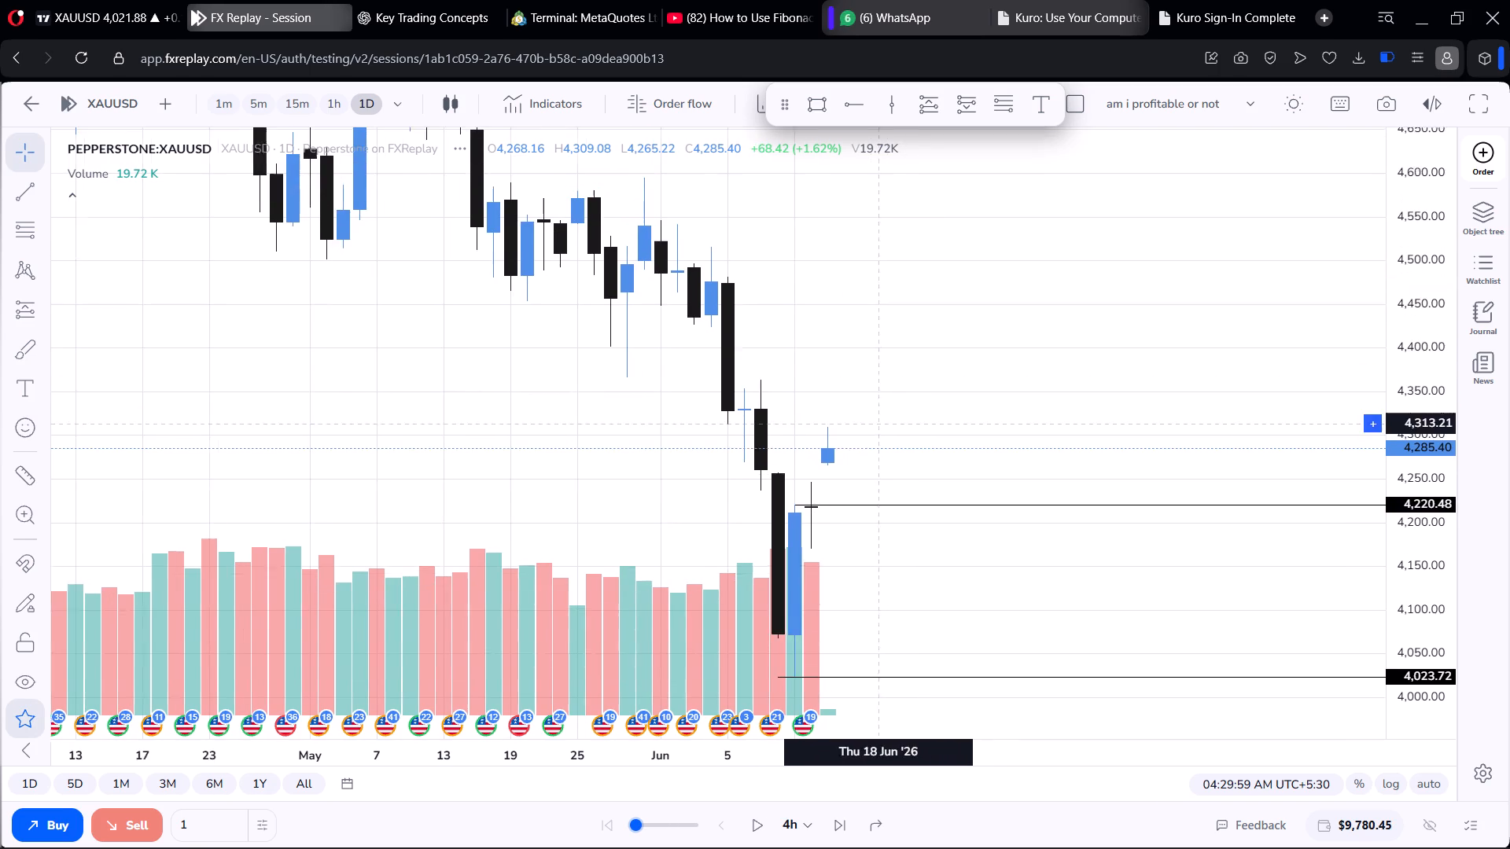
pyautogui.moveTo(878, 443); pyautogui.dragTo(876, 448)
pyautogui.scroll(-11, 1429, 231)
pyautogui.scroll(-12, 742, 314)
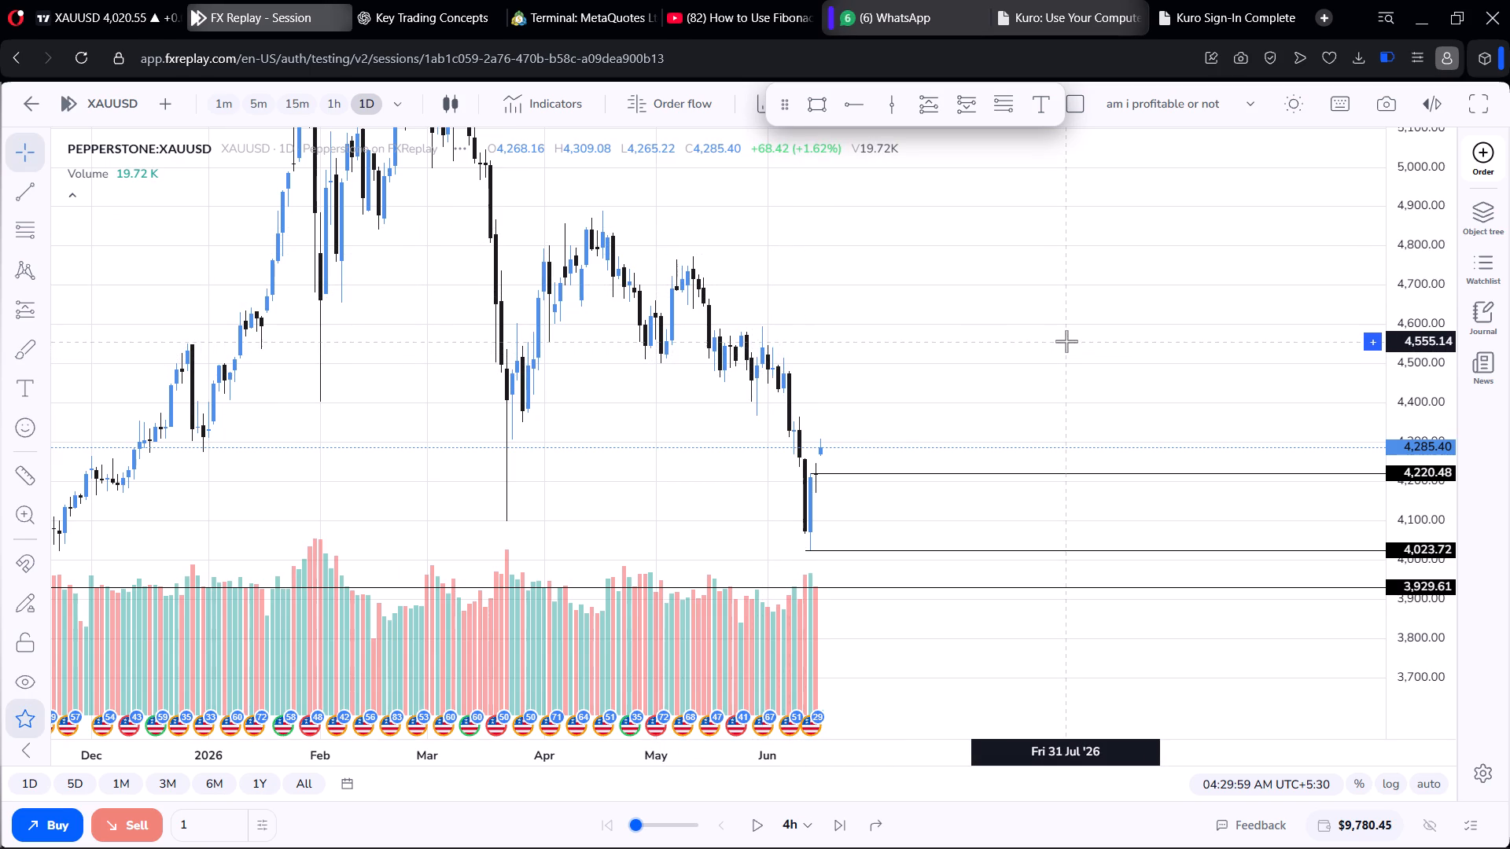
pyautogui.scroll(2, 1059, 341)
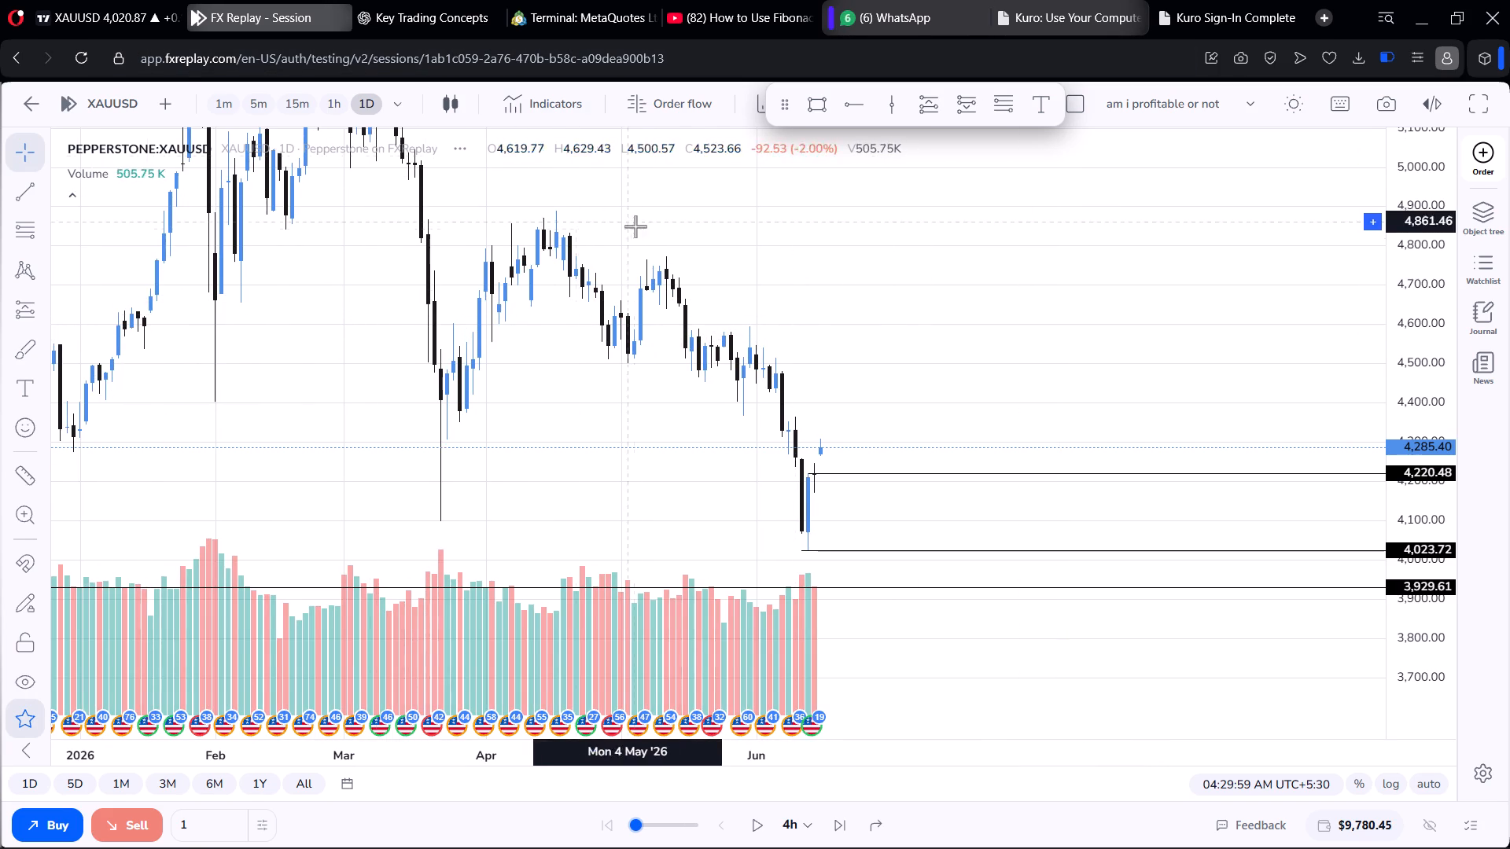
pyautogui.scroll(4, 637, 226)
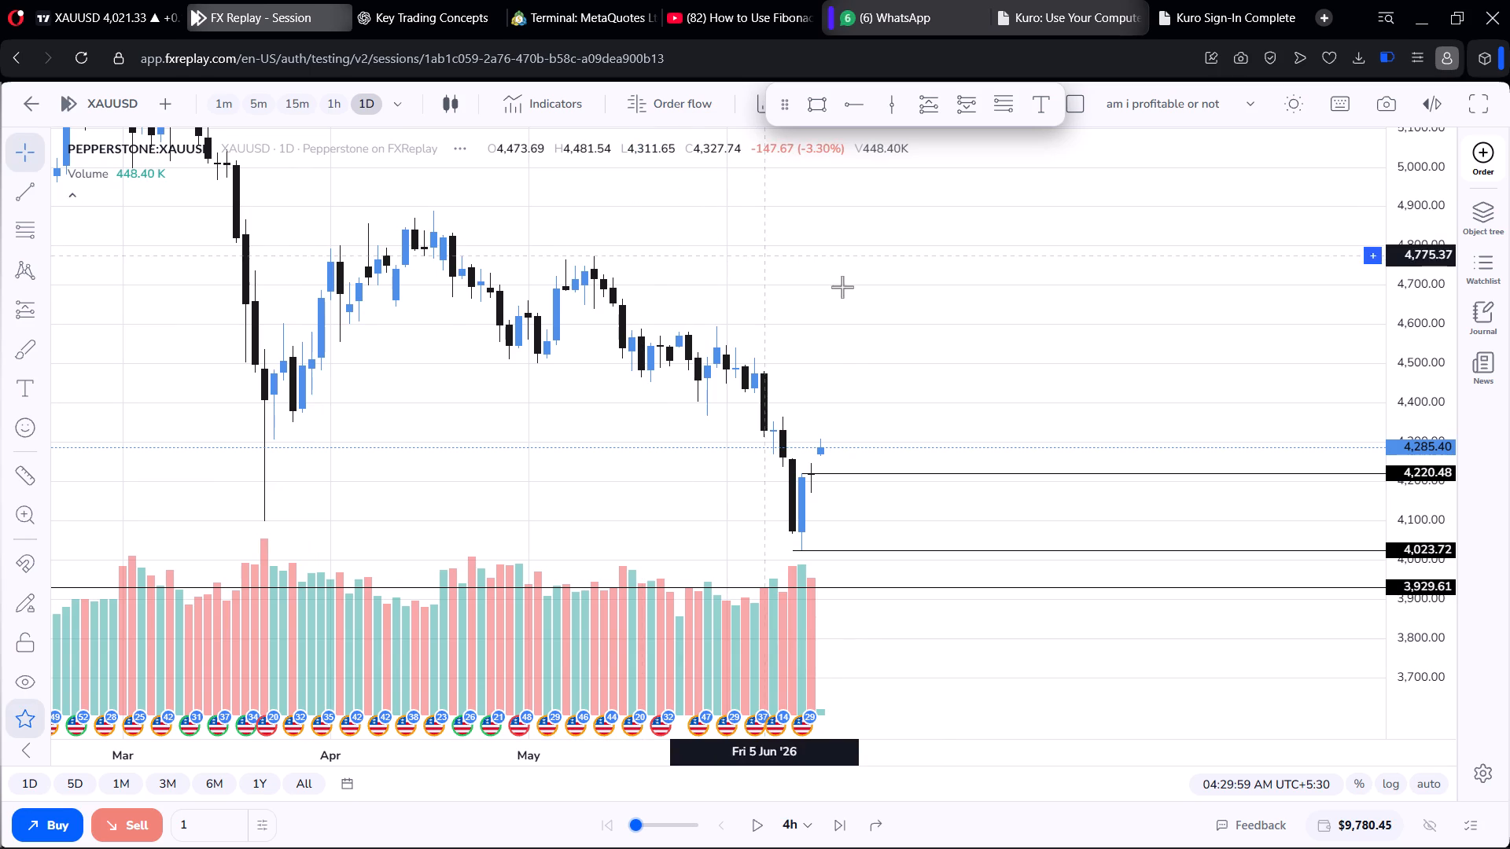